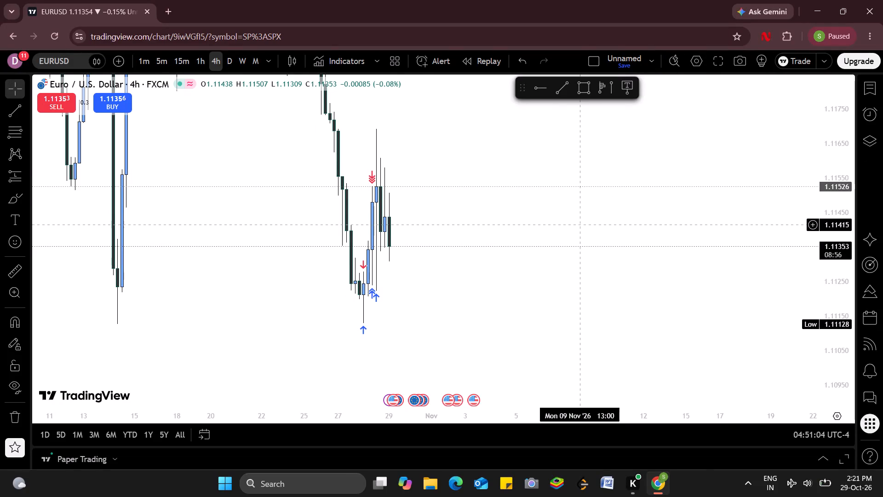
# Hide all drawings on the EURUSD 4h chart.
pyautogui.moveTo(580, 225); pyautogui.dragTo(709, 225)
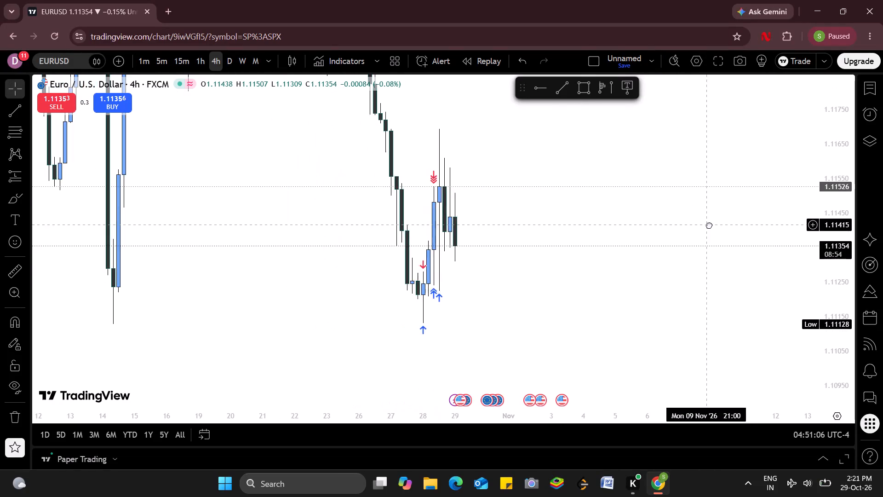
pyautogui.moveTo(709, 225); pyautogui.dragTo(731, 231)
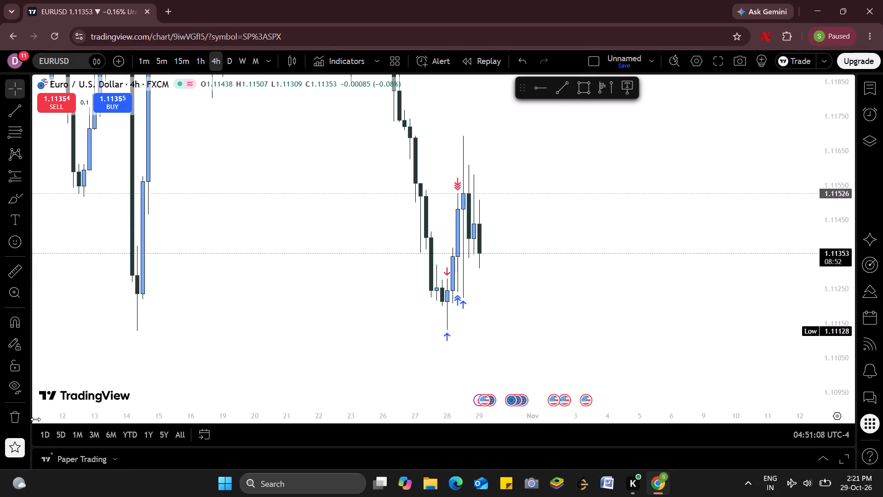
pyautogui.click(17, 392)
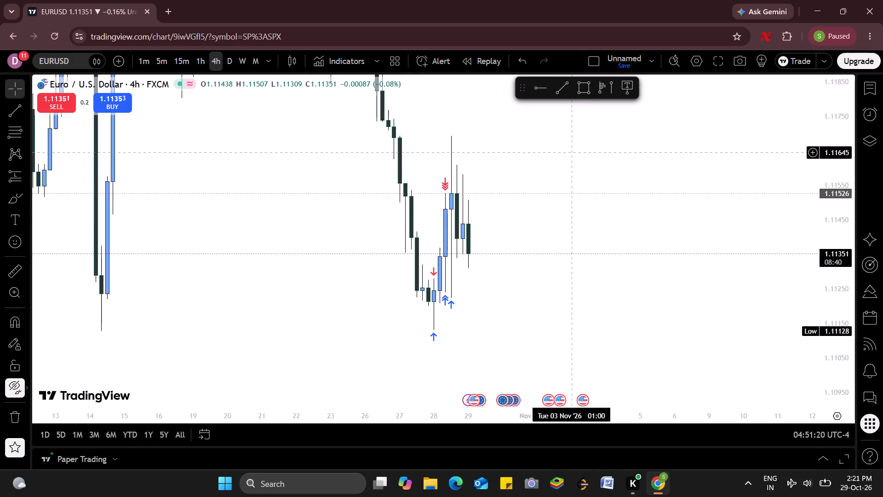
# Draw a near-horizontal trend line under the latest swing low at about 1.1113, from 27 Oct to 29 Oct.
pyautogui.moveTo(574, 152); pyautogui.dragTo(413, 386)
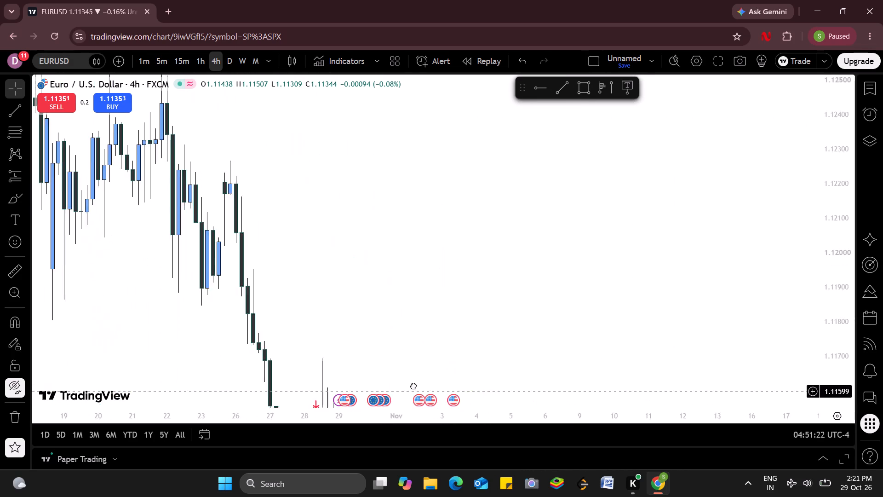
pyautogui.moveTo(413, 386); pyautogui.dragTo(376, 343)
pyautogui.moveTo(824, 170); pyautogui.dragTo(842, 234)
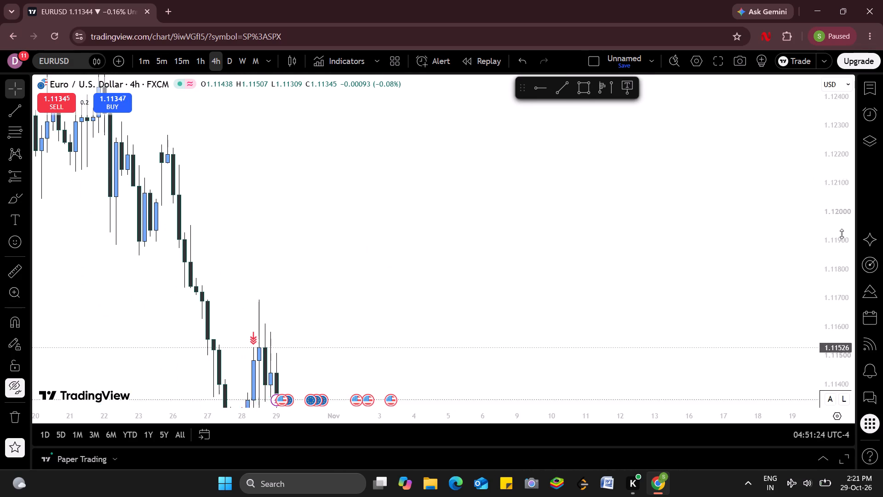
pyautogui.moveTo(842, 234); pyautogui.dragTo(844, 256)
pyautogui.moveTo(487, 160); pyautogui.dragTo(457, 145)
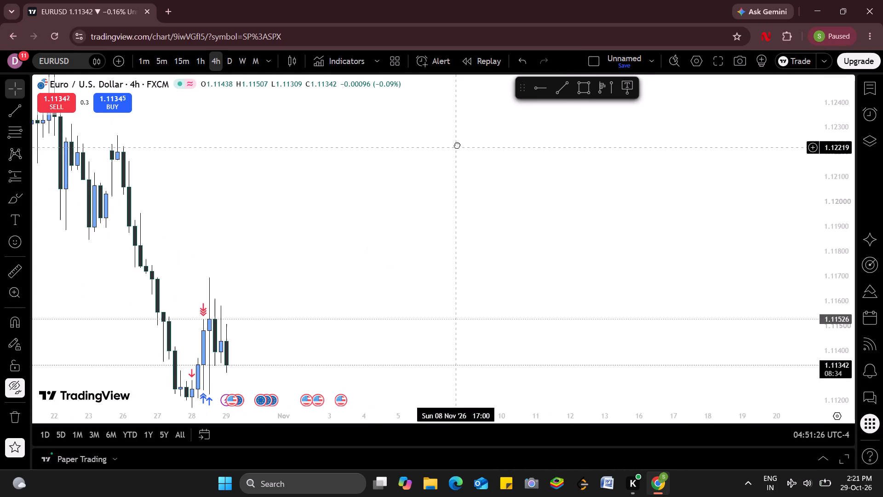
pyautogui.moveTo(457, 145); pyautogui.dragTo(498, 93)
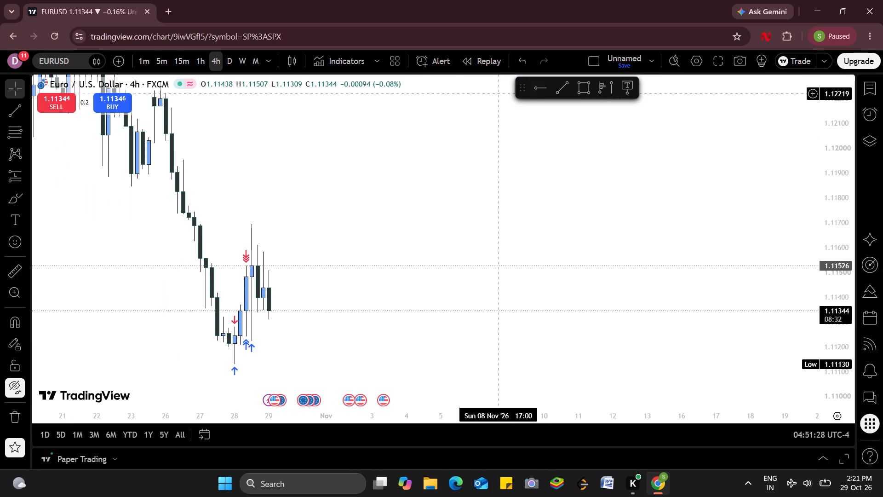
pyautogui.click(567, 91)
pyautogui.hscroll(-1, 282, 393)
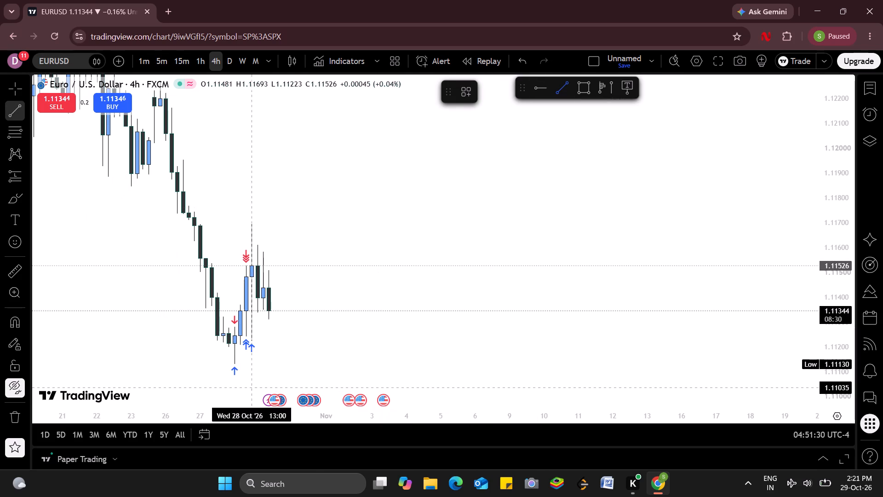
pyautogui.hscroll(-1, 249, 387)
pyautogui.moveTo(212, 364); pyautogui.dragTo(277, 360)
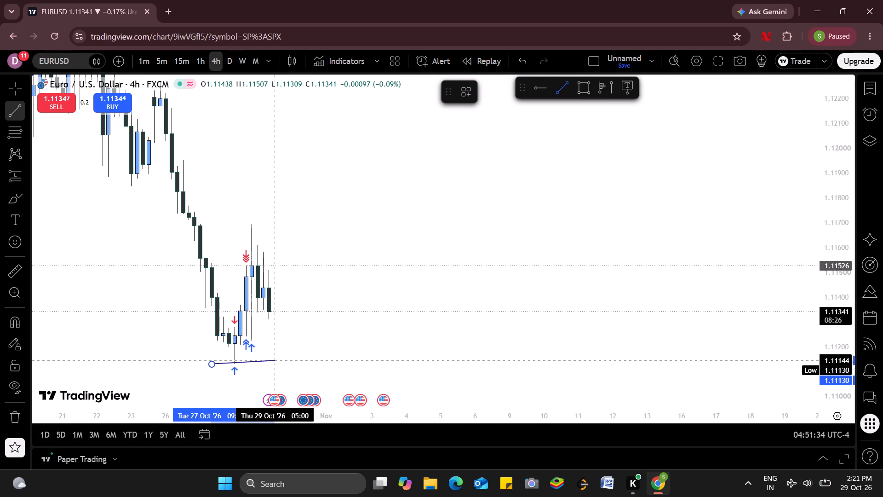
pyautogui.moveTo(277, 360); pyautogui.dragTo(277, 363)
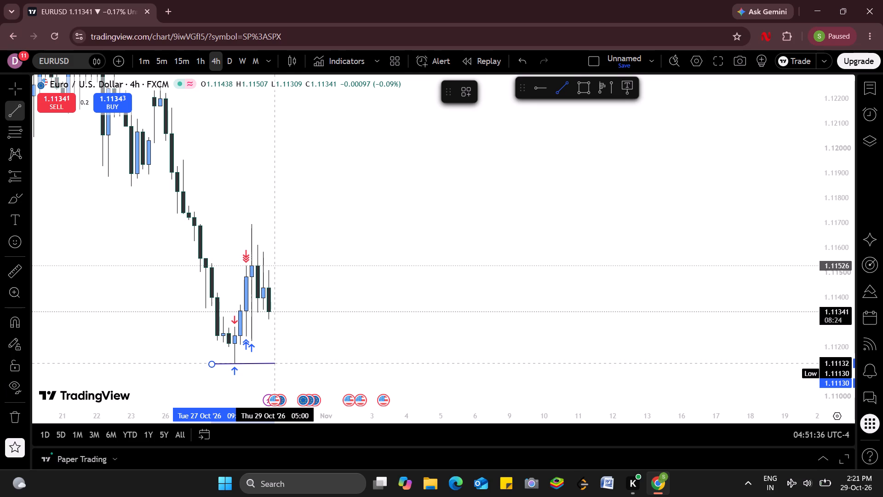
pyautogui.click(277, 363)
pyautogui.click(322, 347)
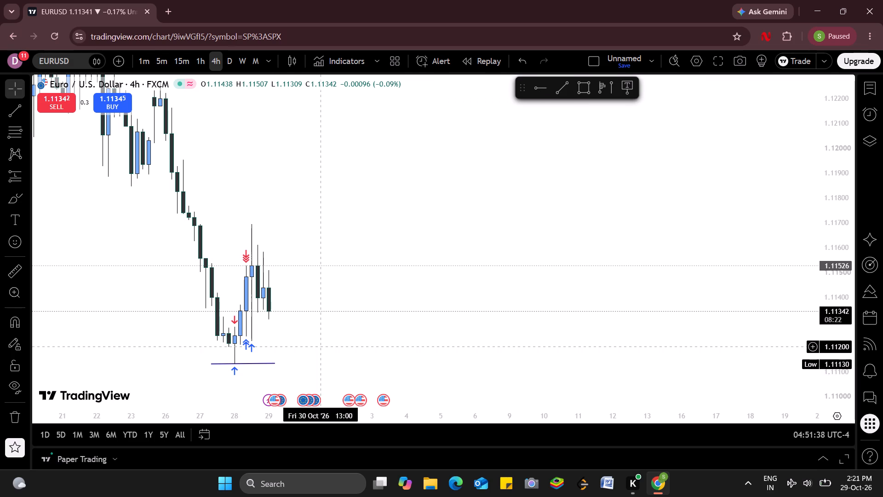
# Draw a short horizontal trend line across the 28 Oct swing high at about 1.11695, from 09:00 to 21:00.
pyautogui.click(565, 91)
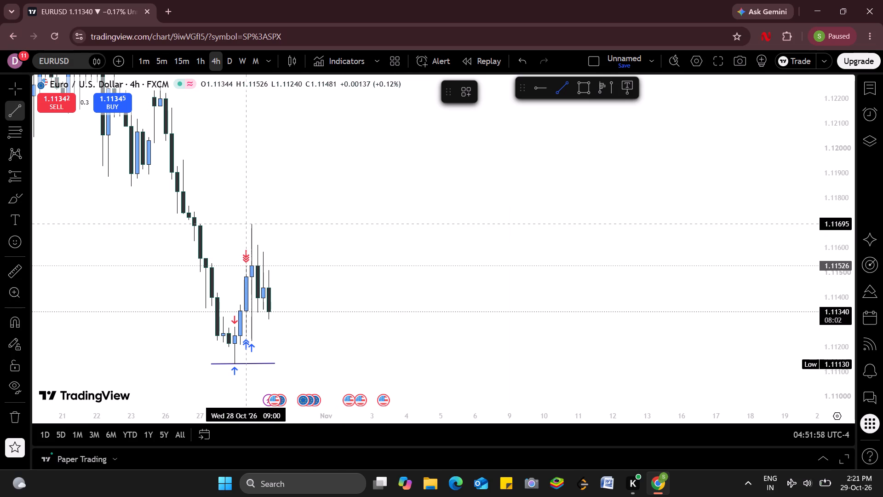
pyautogui.moveTo(244, 223); pyautogui.dragTo(262, 223)
pyautogui.click(262, 223)
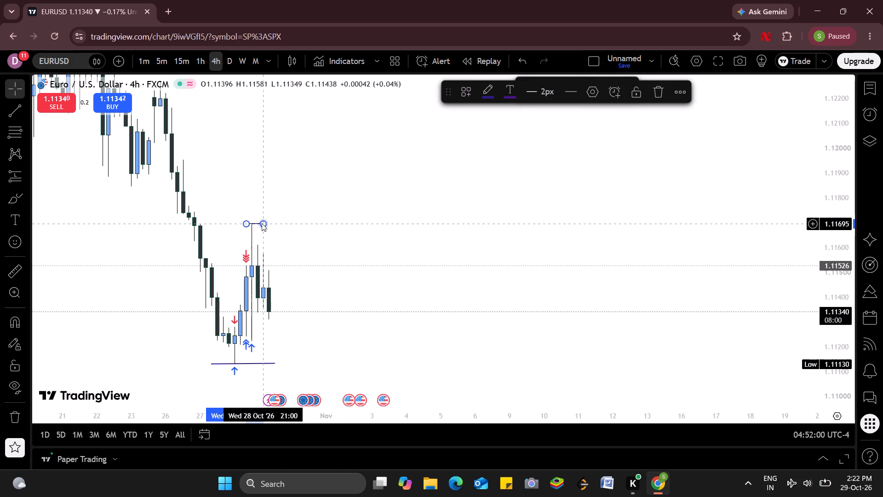
pyautogui.click(301, 231)
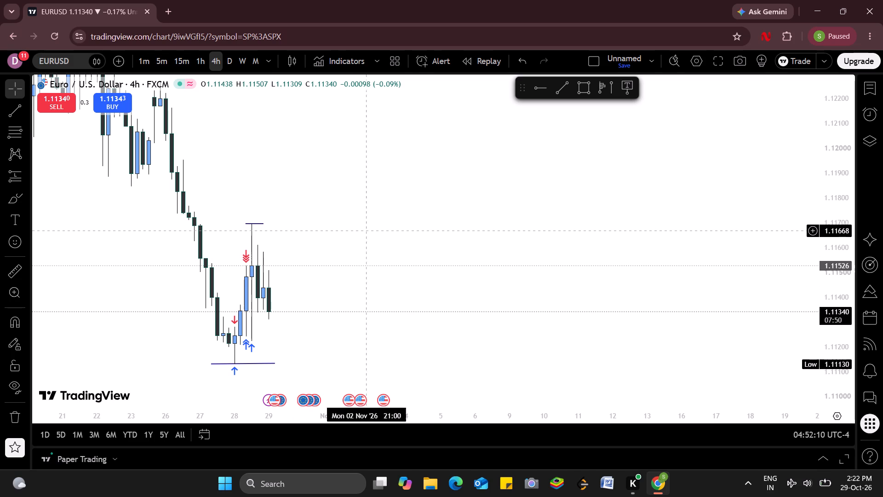
# Draw a horizontal trend line over the earlier swing high at about 1.1227, from 23 Oct to 26 Oct.
pyautogui.hscroll(1, 395, 226)
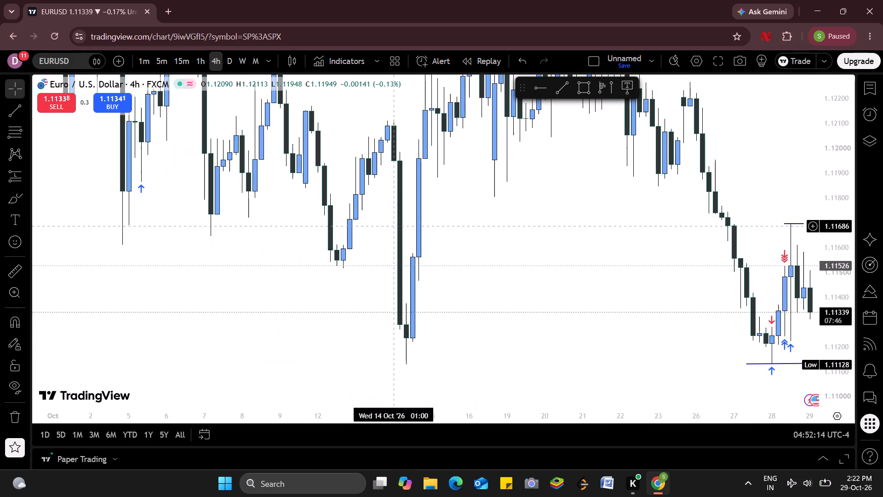
pyautogui.hscroll(-8, 395, 226)
pyautogui.moveTo(419, 164); pyautogui.dragTo(389, 250)
pyautogui.click(559, 91)
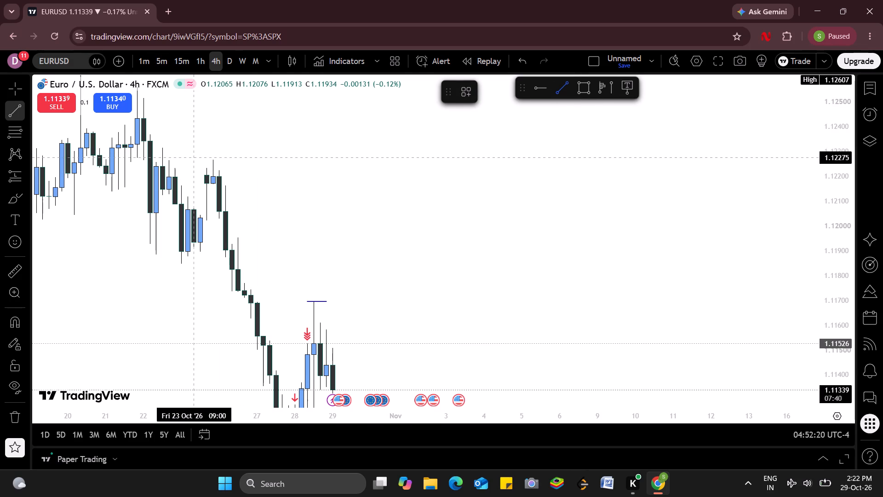
pyautogui.moveTo(201, 158); pyautogui.dragTo(241, 153)
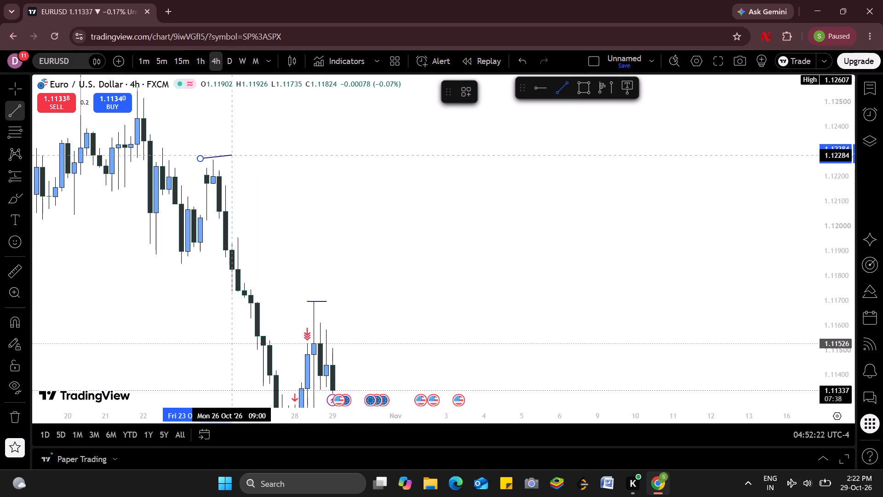
pyautogui.moveTo(241, 153); pyautogui.dragTo(240, 157)
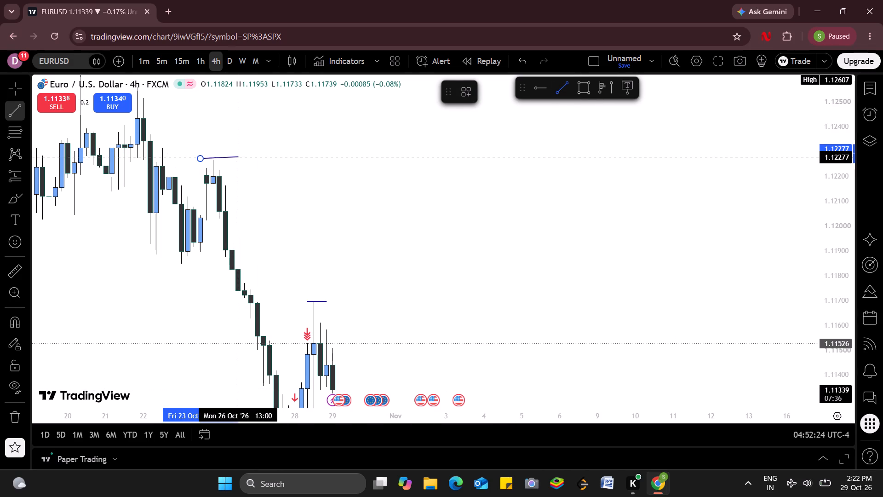
pyautogui.moveTo(240, 157); pyautogui.dragTo(240, 158)
pyautogui.click(240, 158)
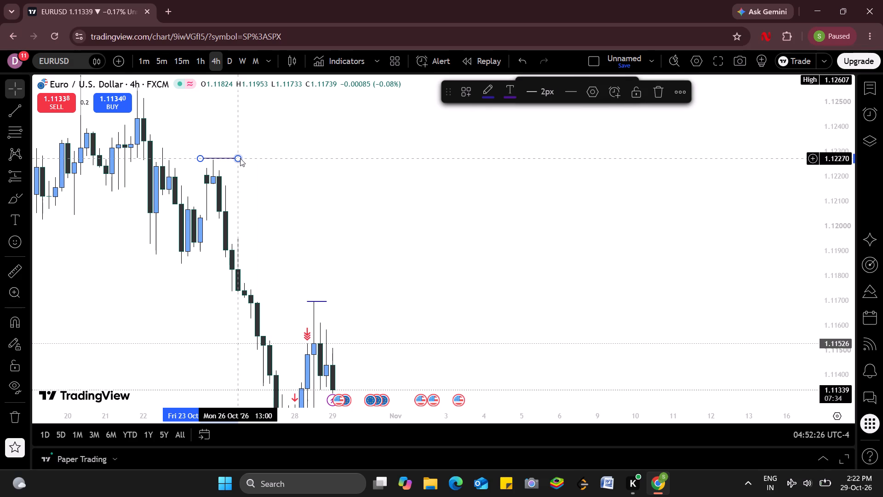
pyautogui.click(431, 142)
# Draw a short horizontal trend line over the 21–22 Oct swing high and shift it to about 1.12553.
pyautogui.click(554, 87)
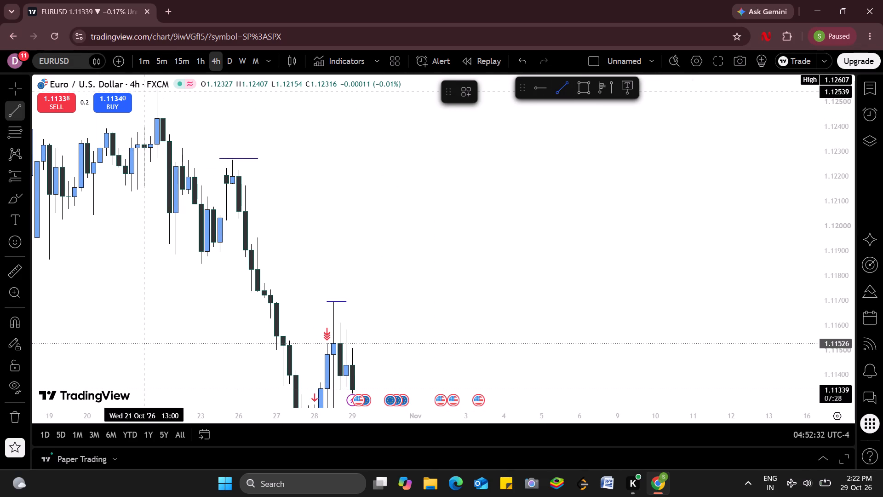
pyautogui.moveTo(153, 92); pyautogui.dragTo(166, 92)
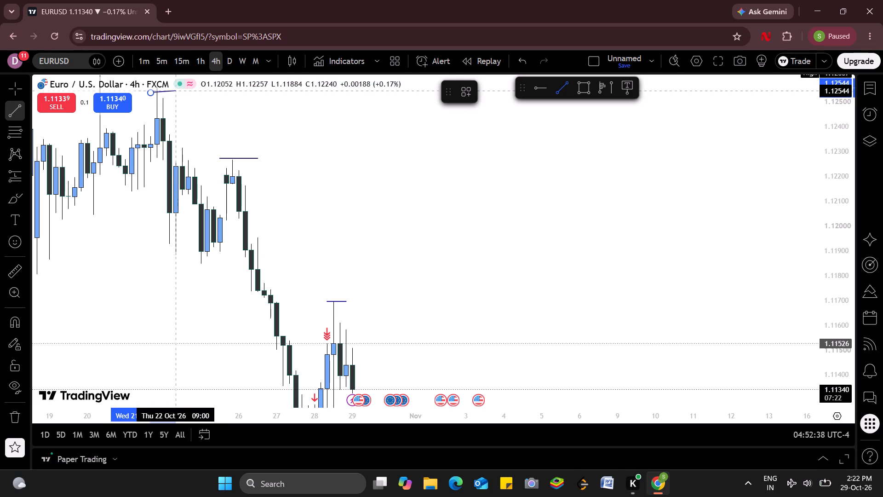
pyautogui.click(177, 92)
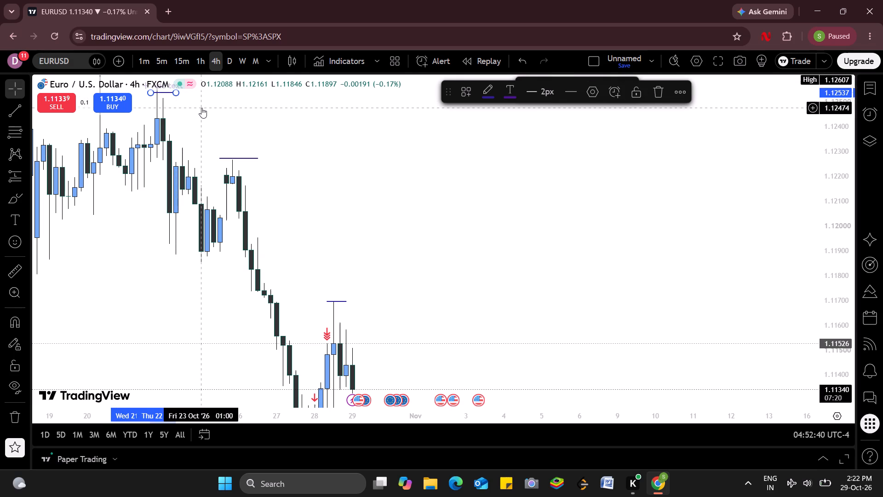
pyautogui.moveTo(201, 108); pyautogui.dragTo(194, 106)
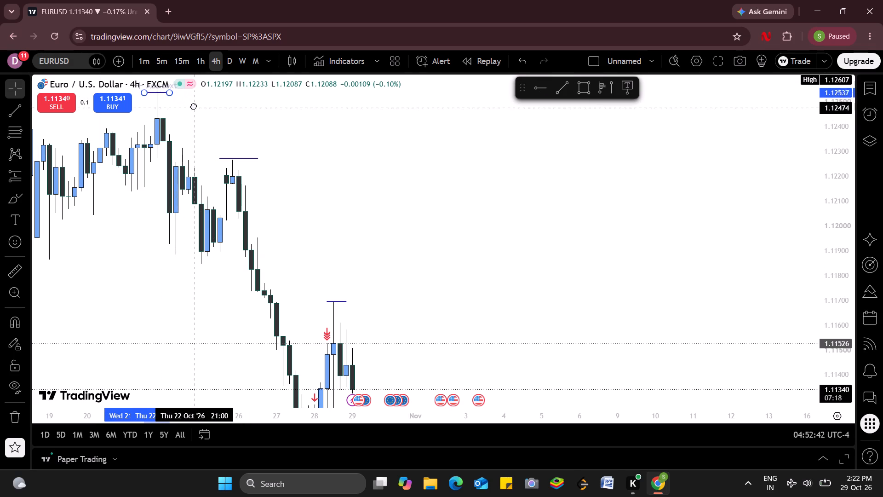
pyautogui.moveTo(194, 106); pyautogui.dragTo(194, 104)
pyautogui.click(194, 104)
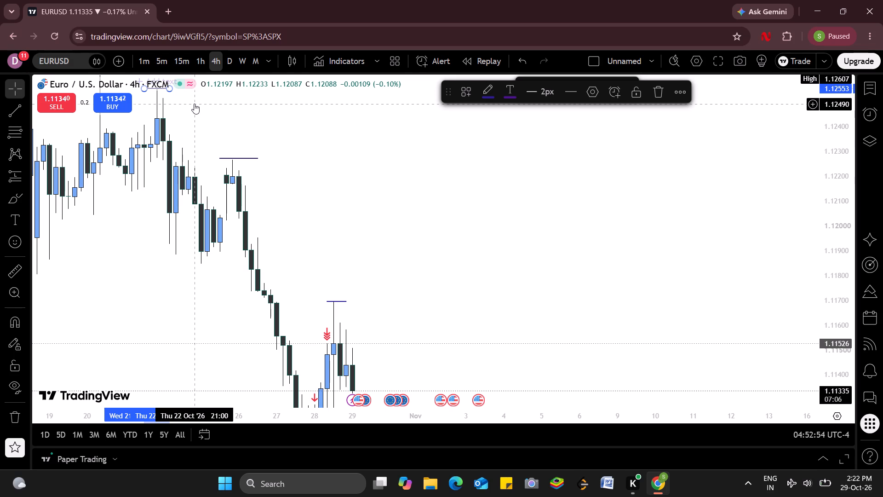
# Draw a short horizontal trend line under the swing low at about 1.11846, from 22 Oct to 23 Oct.
pyautogui.moveTo(413, 182); pyautogui.dragTo(454, 264)
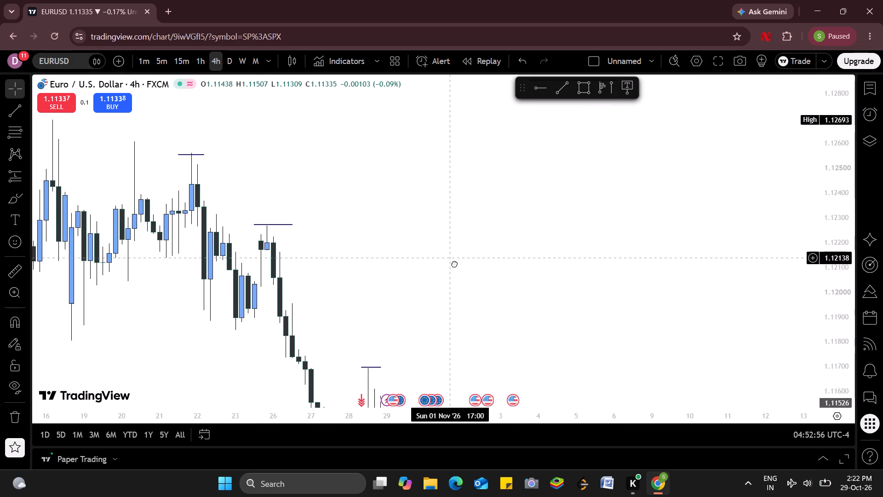
pyautogui.moveTo(454, 264); pyautogui.dragTo(415, 60)
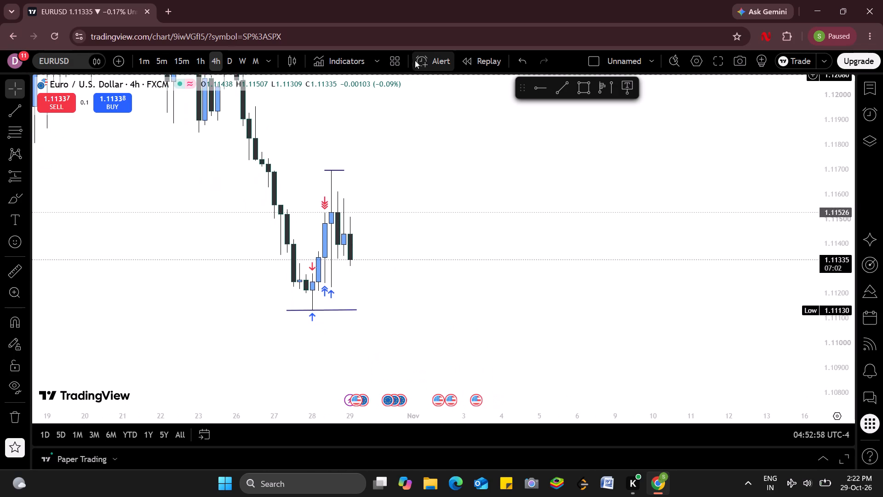
pyautogui.moveTo(415, 60); pyautogui.dragTo(458, 179)
pyautogui.click(564, 90)
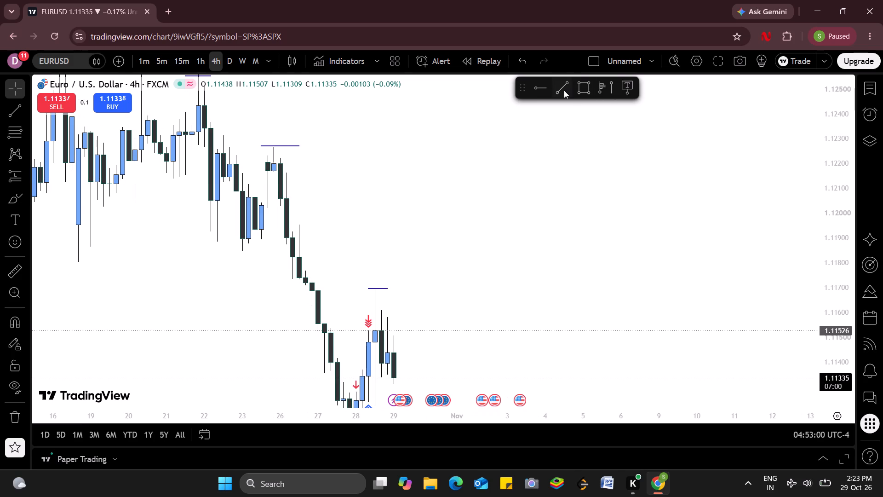
pyautogui.hscroll(-1, 136, 344)
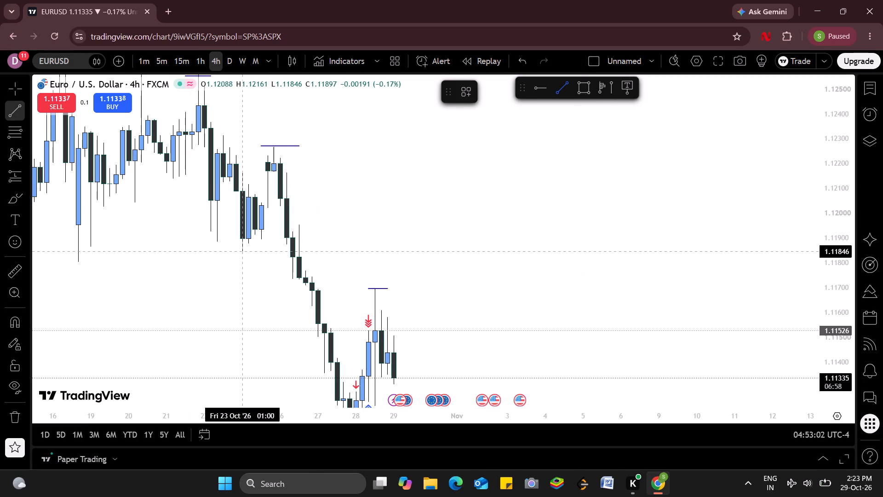
pyautogui.hscroll(-2, 243, 251)
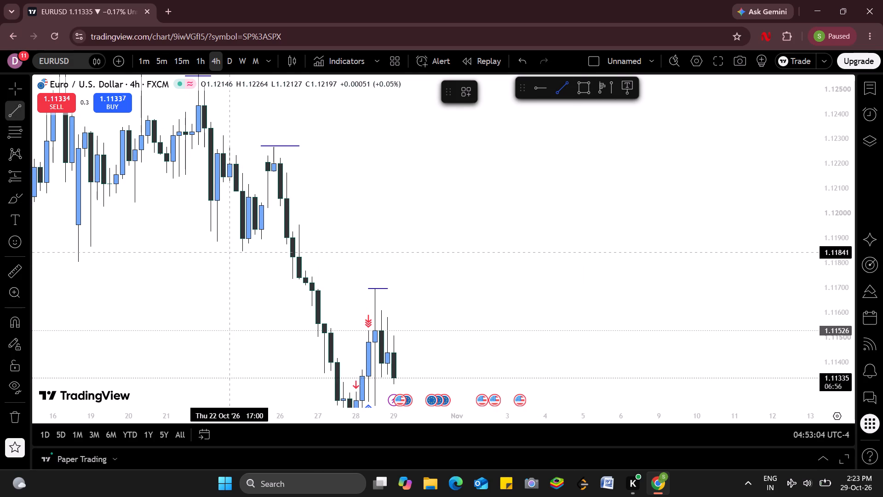
pyautogui.hscroll(-3, 229, 252)
pyautogui.moveTo(227, 251); pyautogui.dragTo(279, 248)
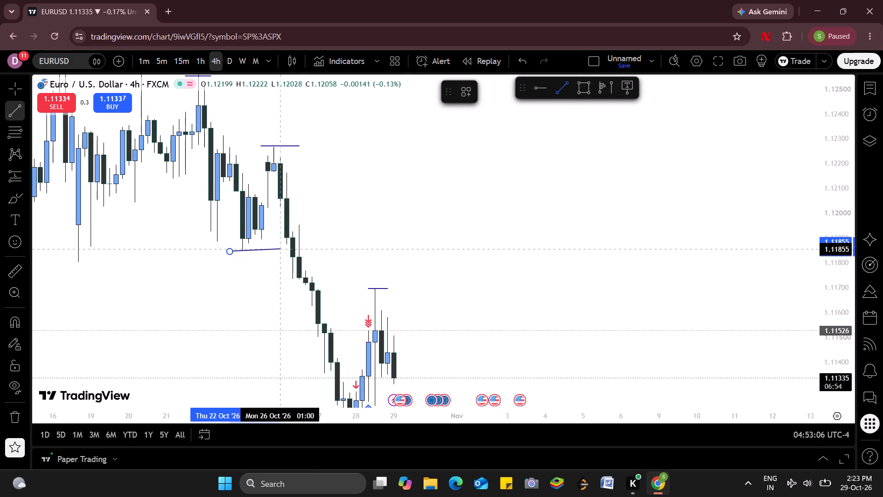
pyautogui.moveTo(279, 248); pyautogui.dragTo(259, 251)
pyautogui.click(259, 251)
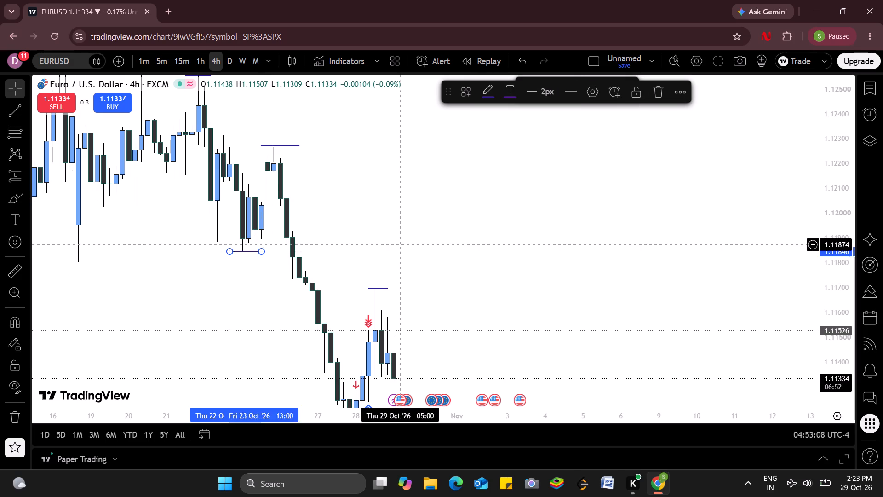
pyautogui.click(403, 244)
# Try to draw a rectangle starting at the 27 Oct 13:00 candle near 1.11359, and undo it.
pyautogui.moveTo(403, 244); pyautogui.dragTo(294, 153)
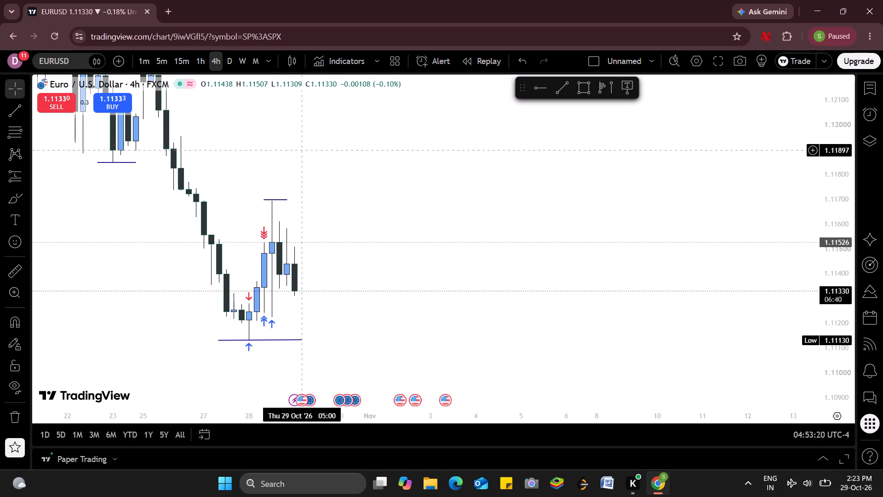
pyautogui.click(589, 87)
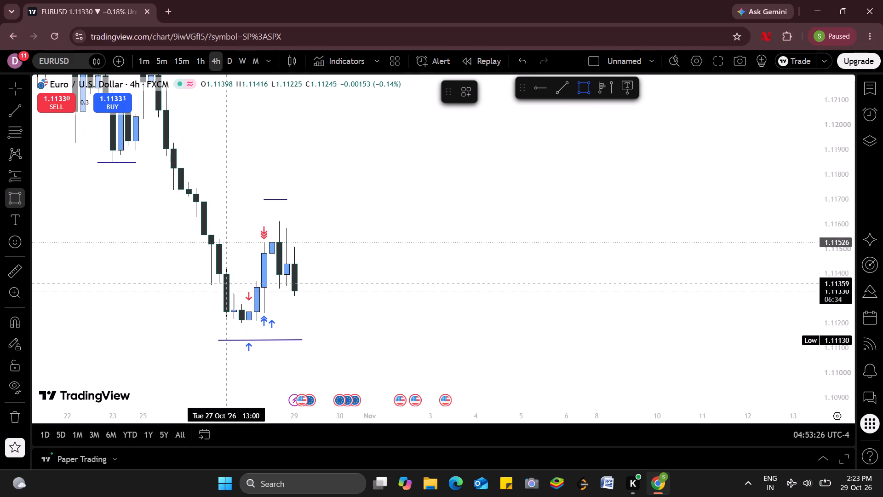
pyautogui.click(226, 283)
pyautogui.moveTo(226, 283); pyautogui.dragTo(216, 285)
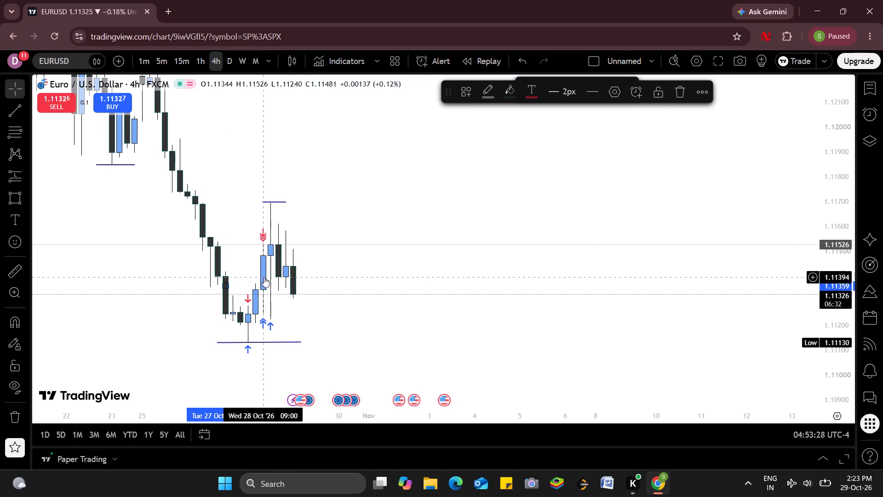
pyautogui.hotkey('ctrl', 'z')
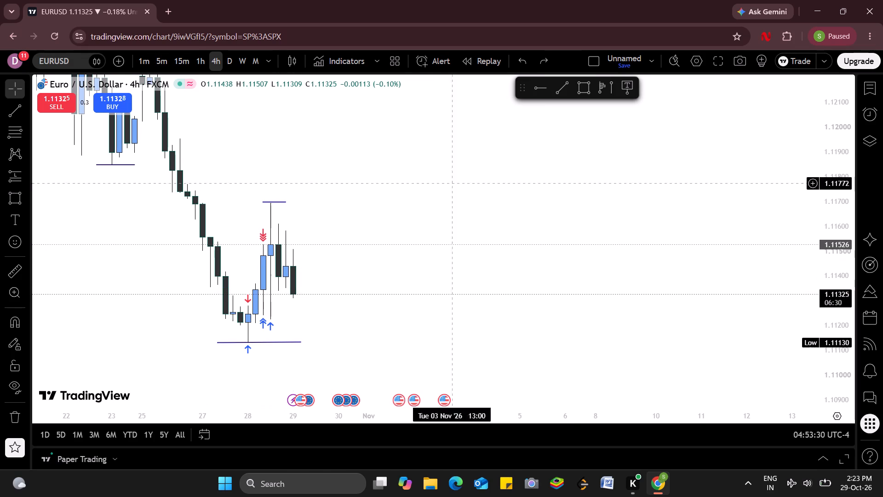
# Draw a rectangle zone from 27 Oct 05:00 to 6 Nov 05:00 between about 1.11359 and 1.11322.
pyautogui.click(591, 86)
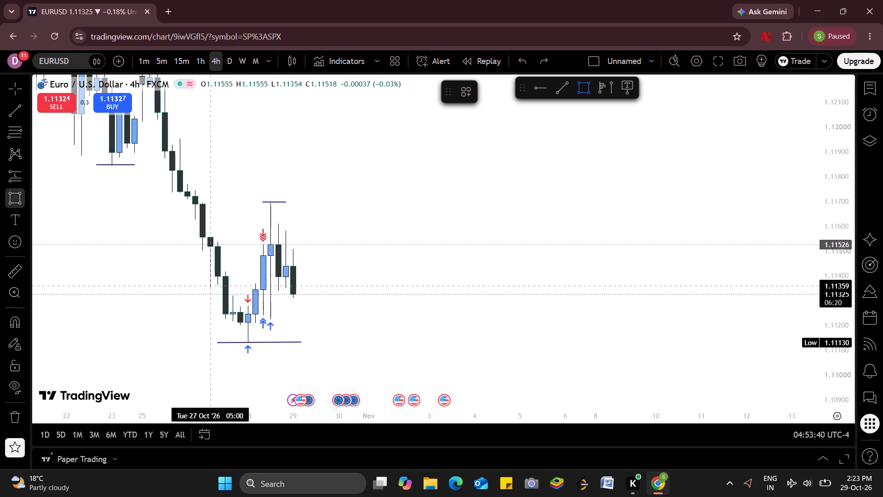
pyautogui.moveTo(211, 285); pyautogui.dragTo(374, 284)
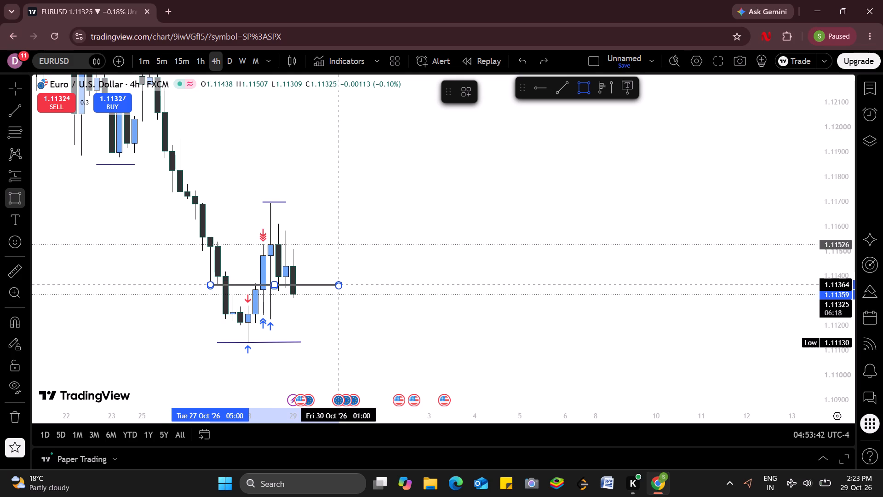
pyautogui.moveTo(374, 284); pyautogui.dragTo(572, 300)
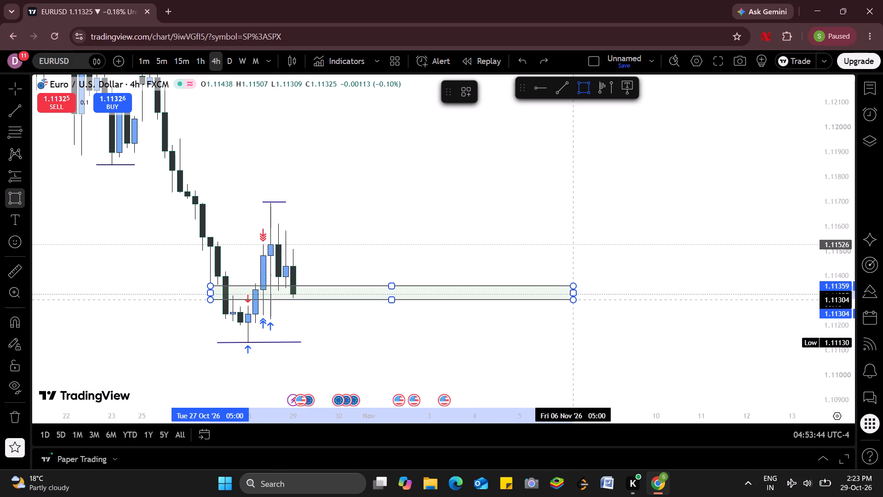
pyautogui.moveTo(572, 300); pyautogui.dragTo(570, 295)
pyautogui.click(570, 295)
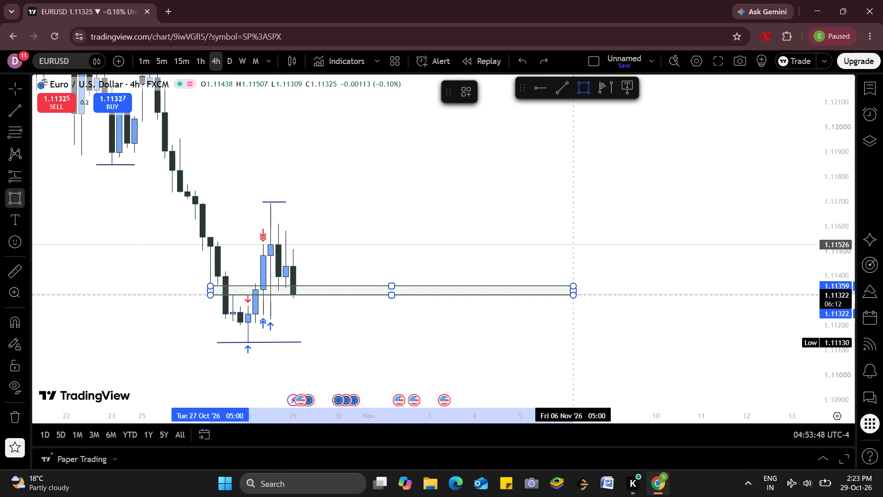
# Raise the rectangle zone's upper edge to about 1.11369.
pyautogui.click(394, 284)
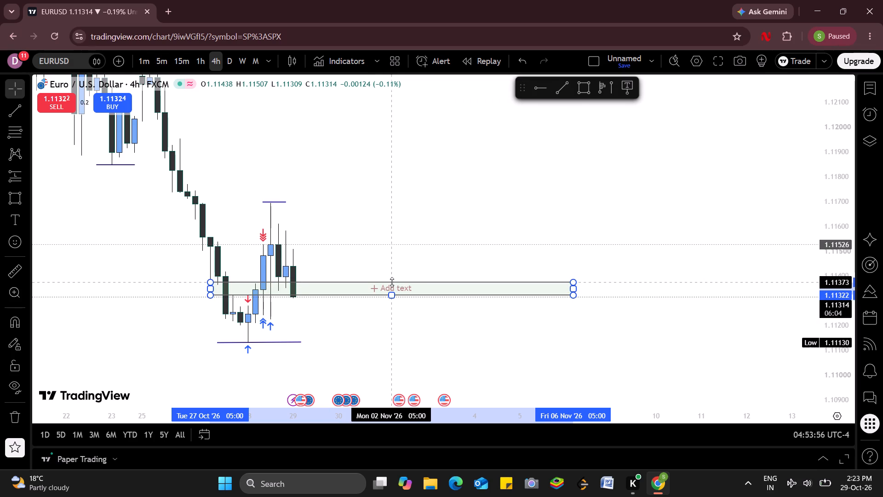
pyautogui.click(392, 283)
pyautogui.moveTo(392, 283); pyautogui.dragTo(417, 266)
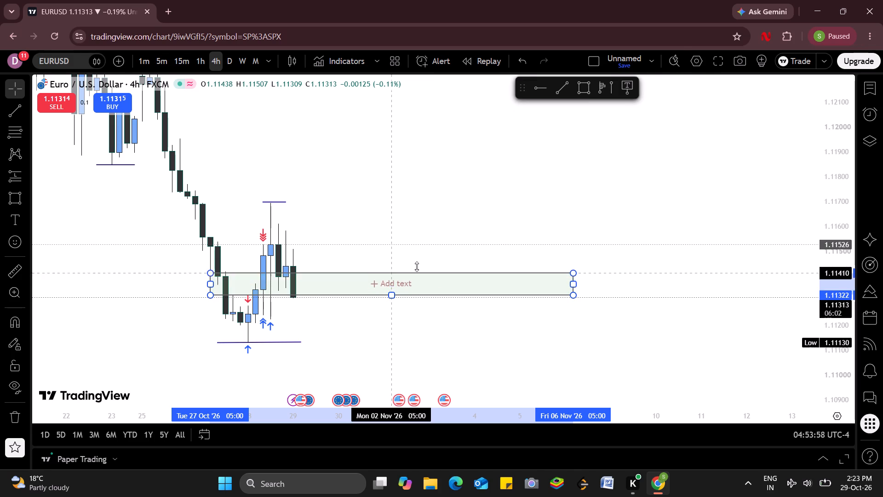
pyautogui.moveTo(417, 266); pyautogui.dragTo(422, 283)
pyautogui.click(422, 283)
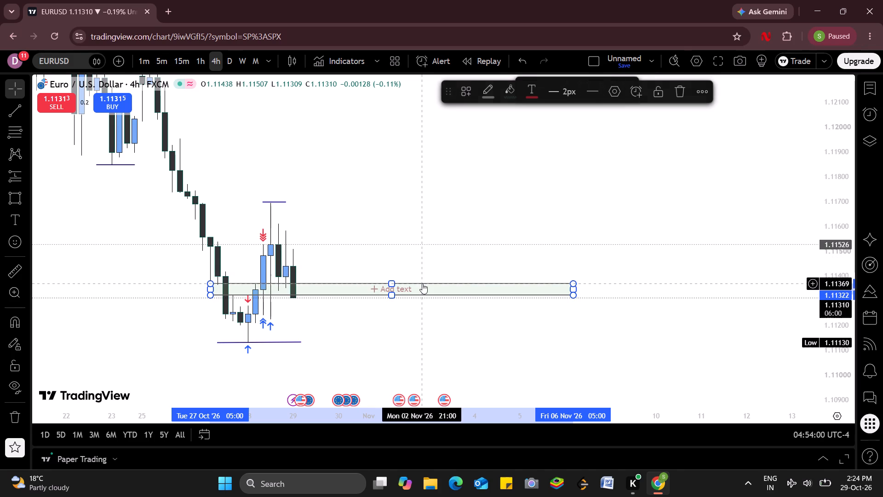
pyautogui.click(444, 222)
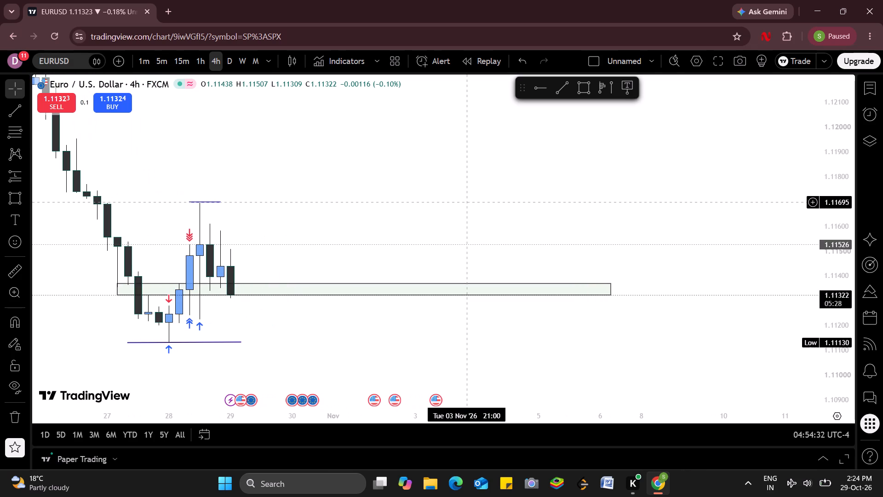
# Switch the EURUSD chart to the 5-minute timeframe.
pyautogui.click(167, 64)
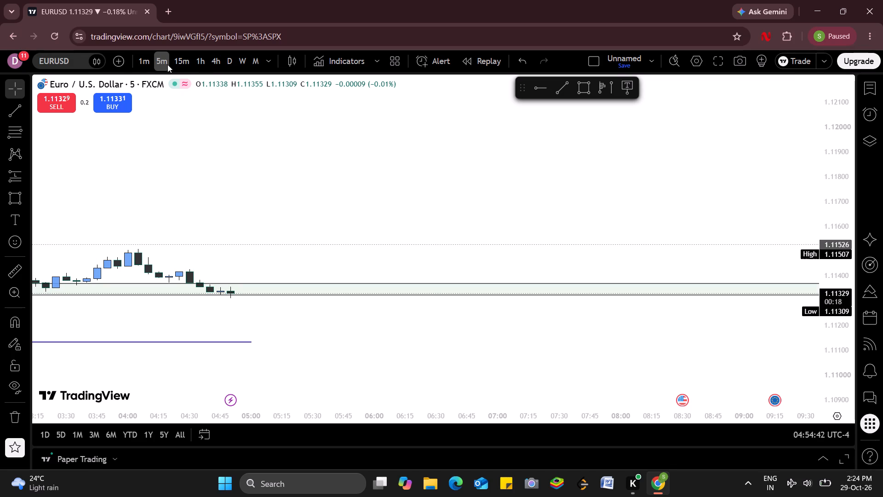
pyautogui.moveTo(314, 241); pyautogui.dragTo(700, 193)
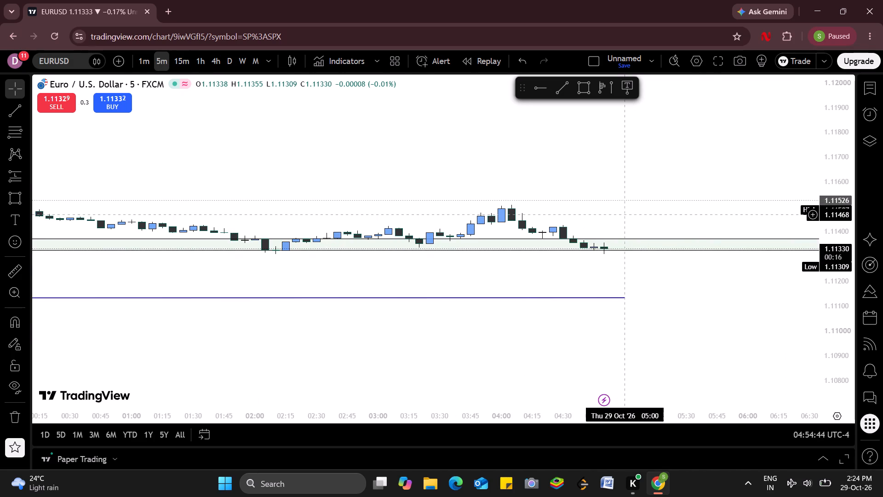
pyautogui.moveTo(840, 375); pyautogui.dragTo(847, 0)
pyautogui.moveTo(626, 168); pyautogui.dragTo(560, 228)
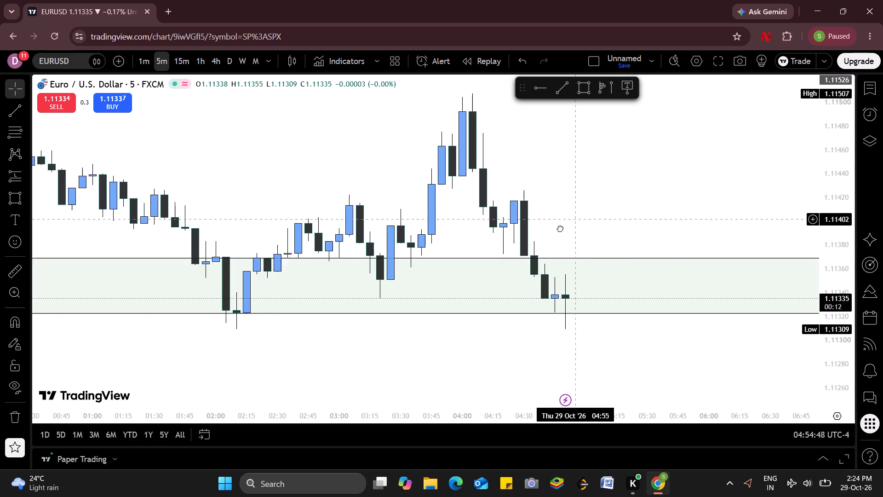
pyautogui.moveTo(560, 228); pyautogui.dragTo(530, 225)
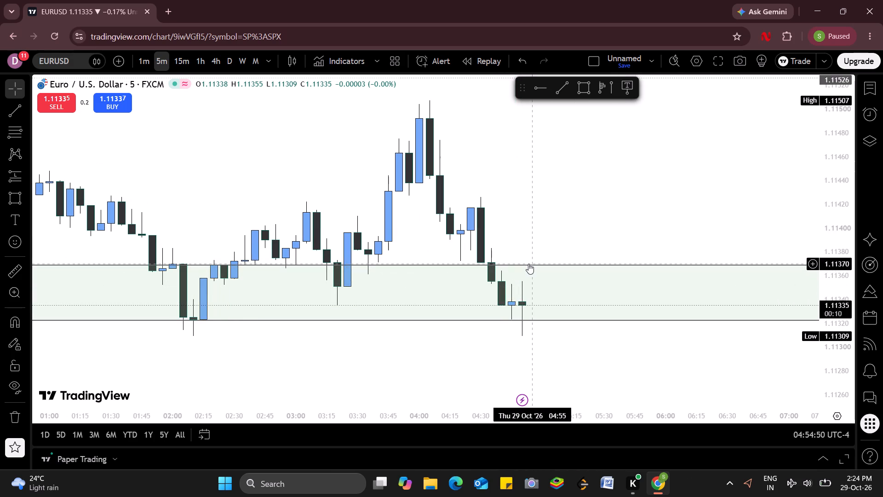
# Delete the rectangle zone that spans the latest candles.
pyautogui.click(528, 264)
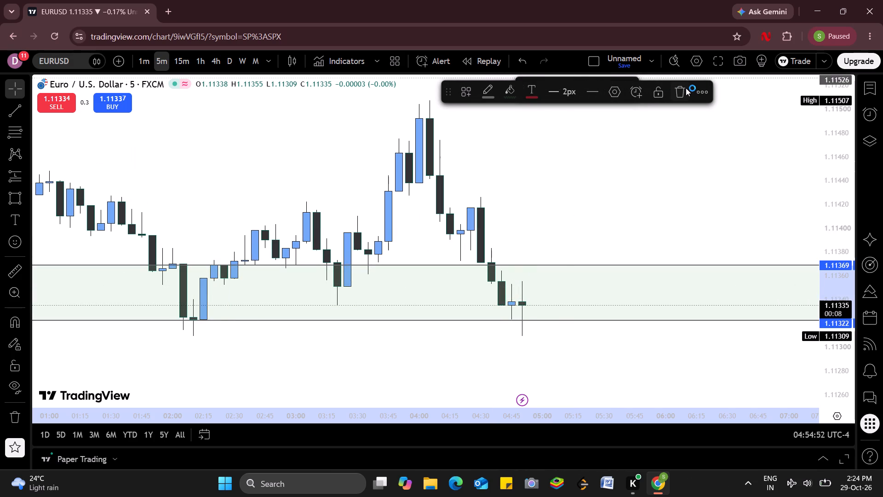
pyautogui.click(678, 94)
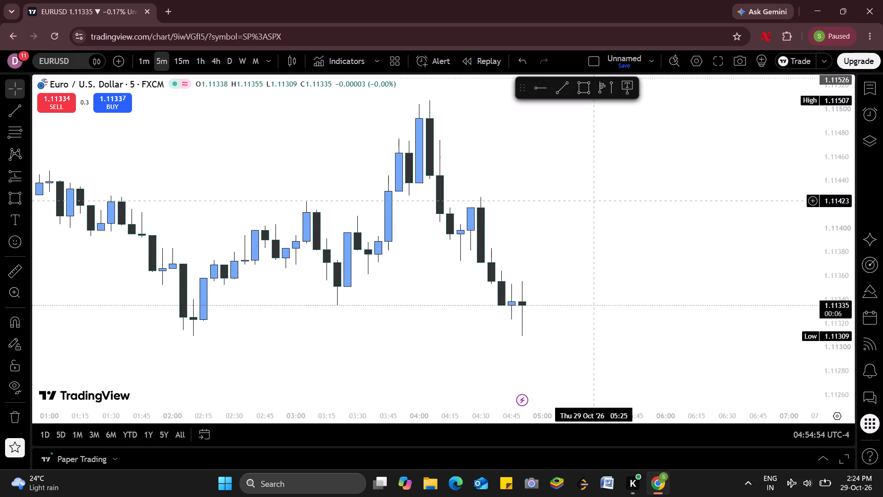
# Draw a short horizontal trend line over the 28 Oct swing high at about 1.11582, from 21:50 to 22:30.
pyautogui.moveTo(583, 195); pyautogui.dragTo(622, 260)
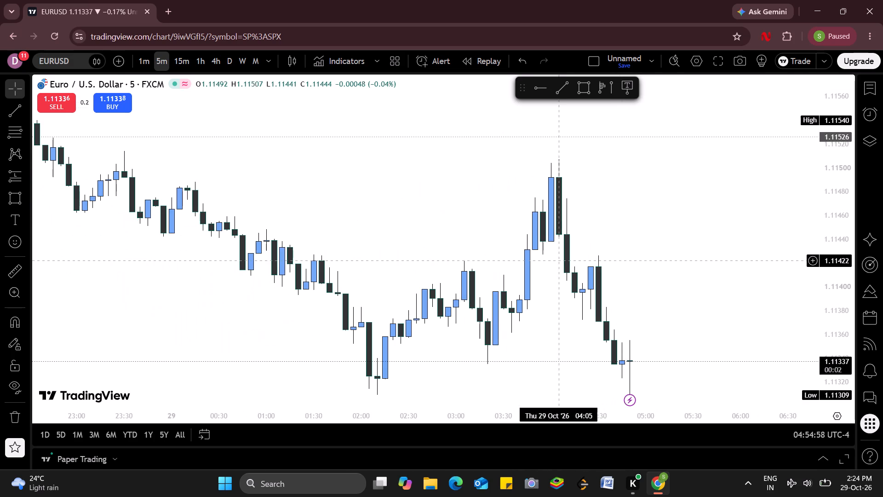
pyautogui.moveTo(471, 217); pyautogui.dragTo(700, 327)
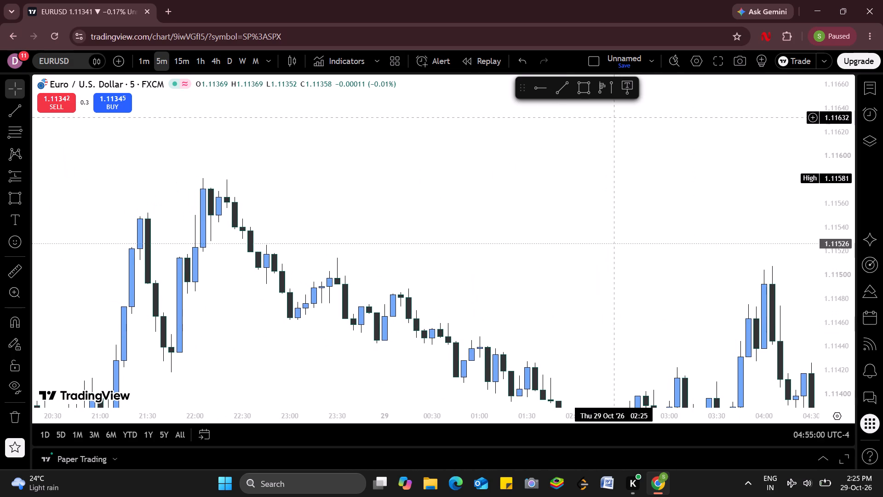
pyautogui.click(565, 88)
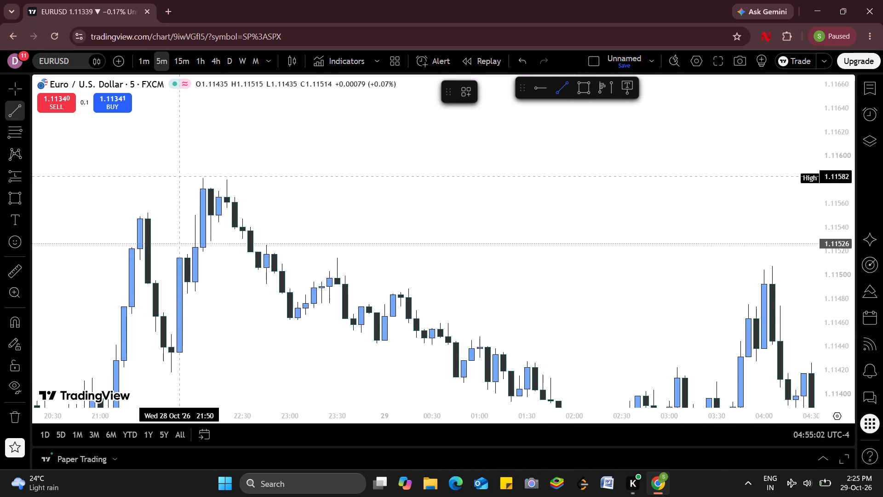
pyautogui.moveTo(180, 176); pyautogui.dragTo(240, 174)
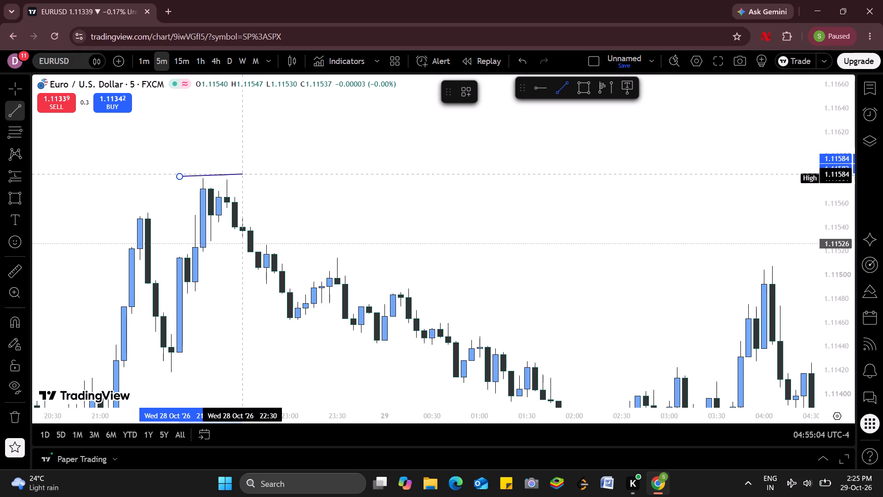
pyautogui.moveTo(240, 174); pyautogui.dragTo(242, 175)
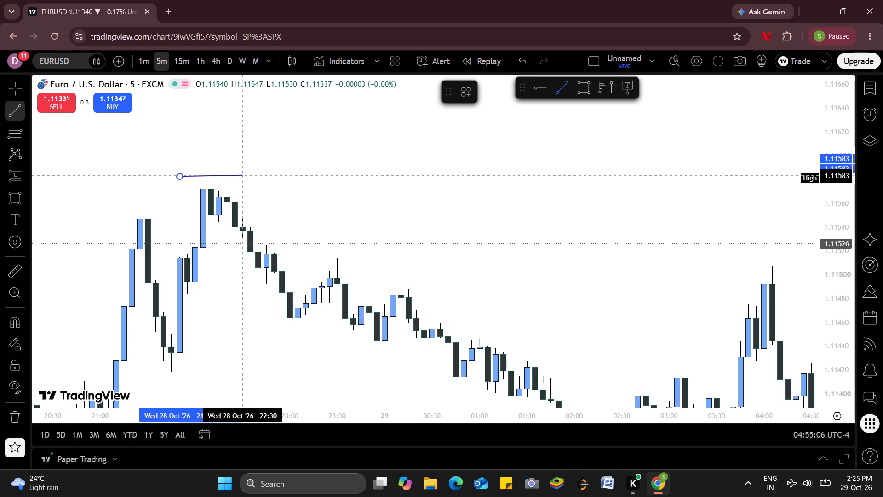
pyautogui.moveTo(242, 175); pyautogui.dragTo(242, 176)
pyautogui.click(242, 176)
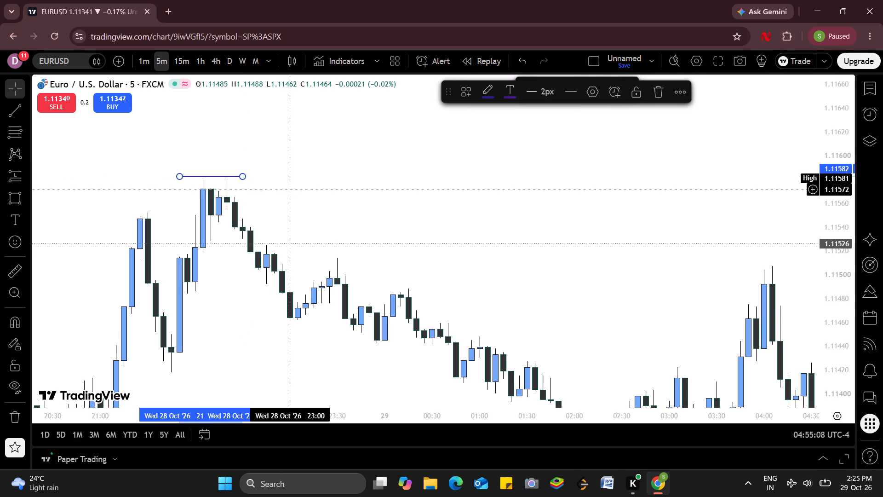
pyautogui.click(293, 189)
# Draw a short horizontal trend line over the next lower high at about 1.11516, from 28 Oct 23:25 to 23:40.
pyautogui.moveTo(293, 189); pyautogui.dragTo(331, 146)
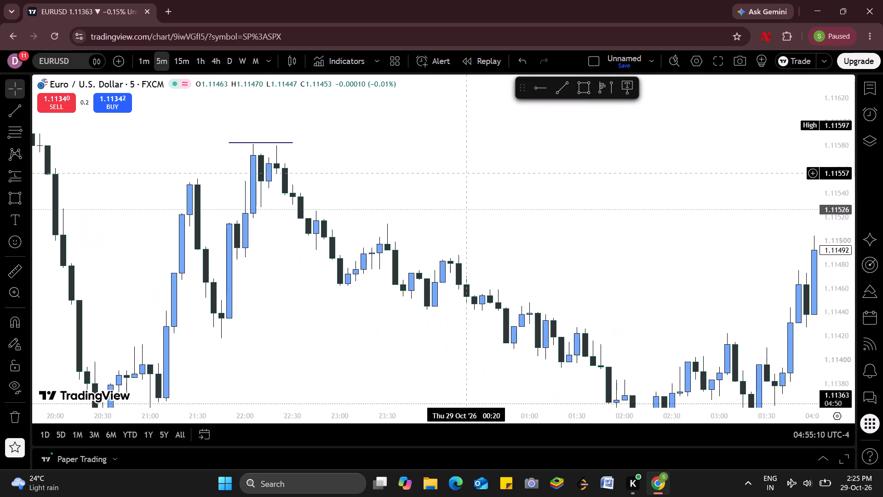
pyautogui.click(563, 97)
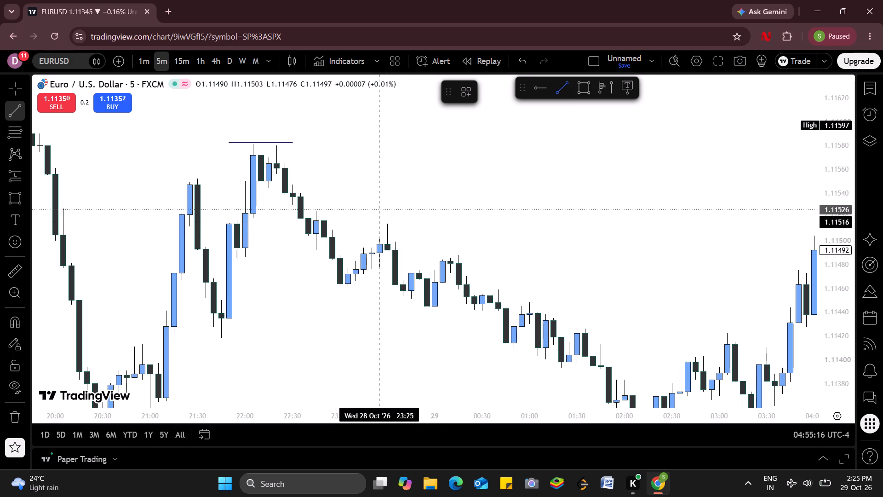
pyautogui.moveTo(376, 222); pyautogui.dragTo(402, 222)
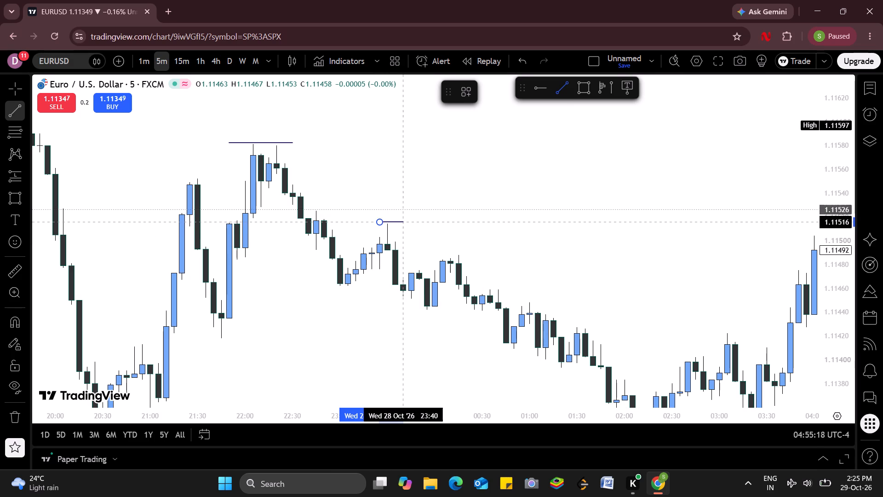
pyautogui.moveTo(402, 222); pyautogui.dragTo(402, 220)
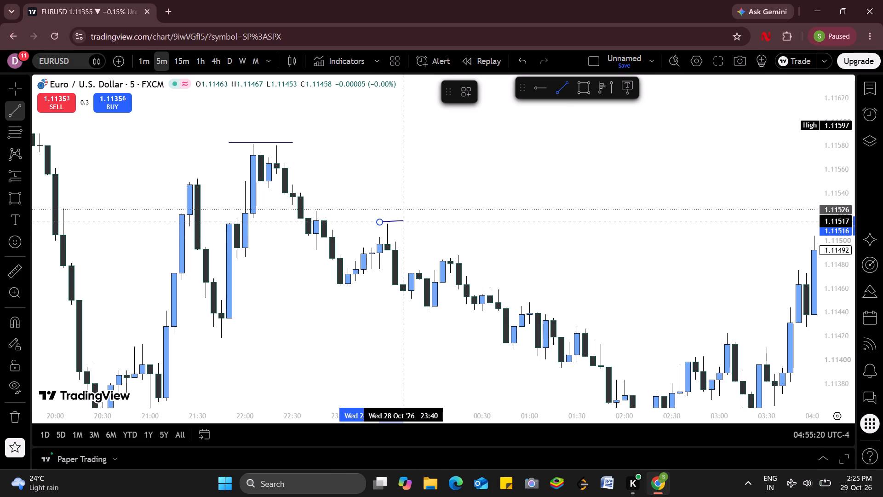
pyautogui.moveTo(402, 220); pyautogui.dragTo(402, 221)
pyautogui.click(402, 221)
pyautogui.click(454, 238)
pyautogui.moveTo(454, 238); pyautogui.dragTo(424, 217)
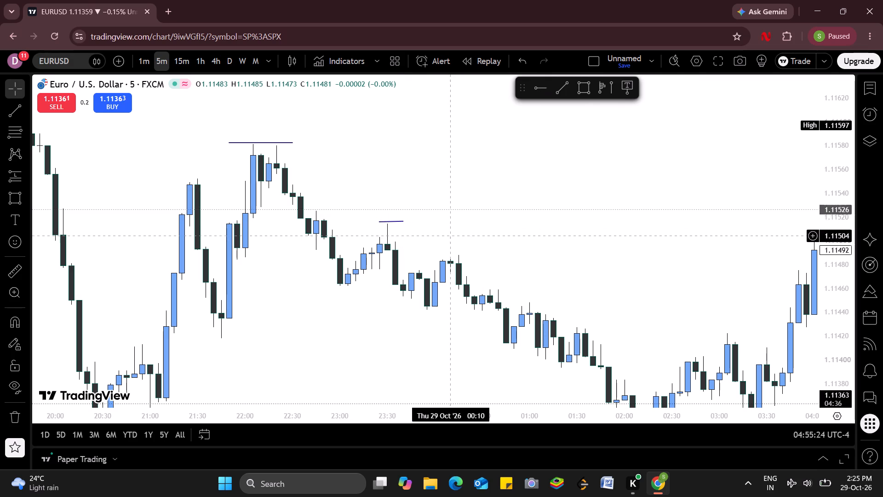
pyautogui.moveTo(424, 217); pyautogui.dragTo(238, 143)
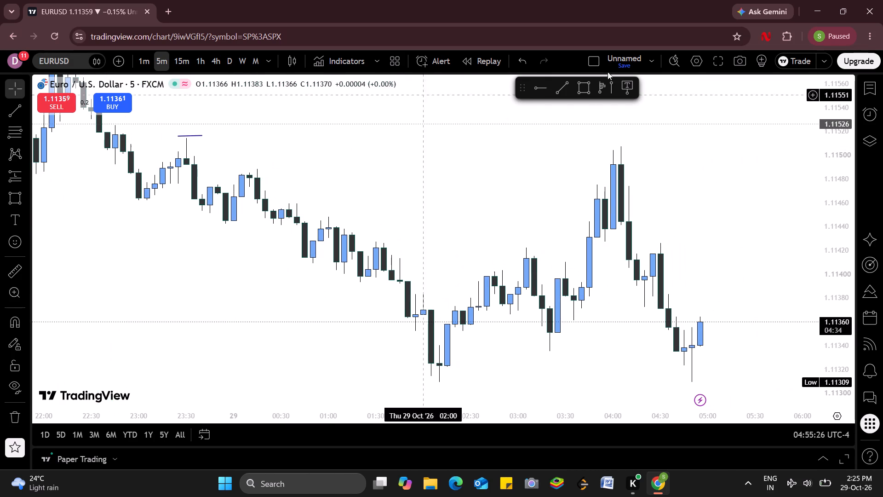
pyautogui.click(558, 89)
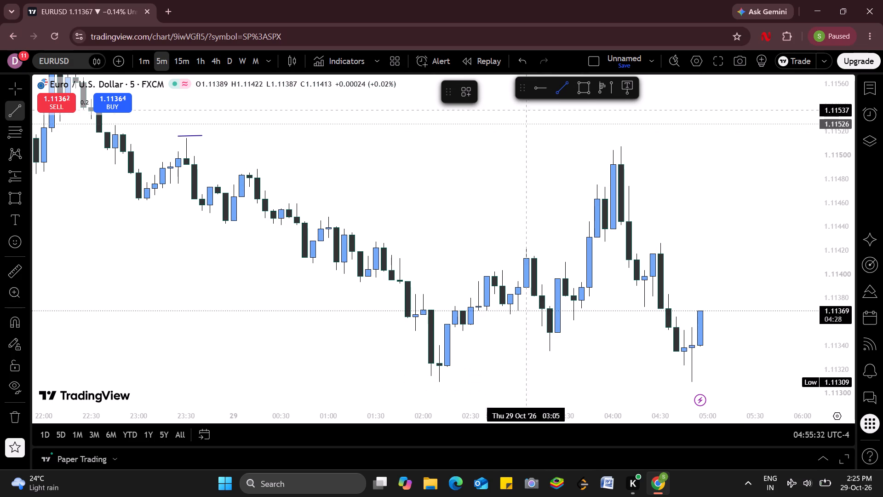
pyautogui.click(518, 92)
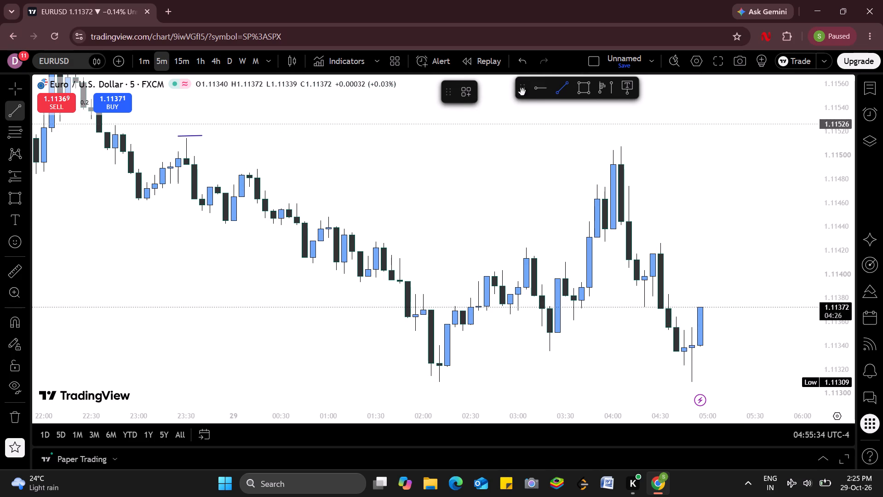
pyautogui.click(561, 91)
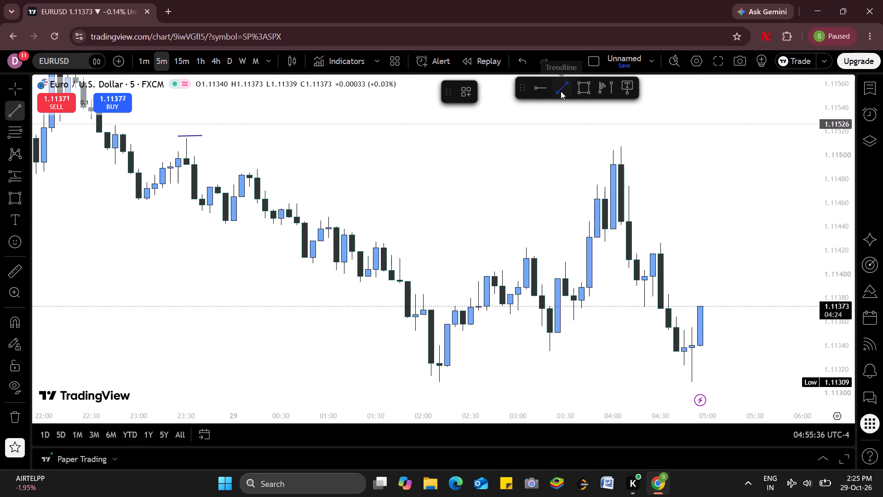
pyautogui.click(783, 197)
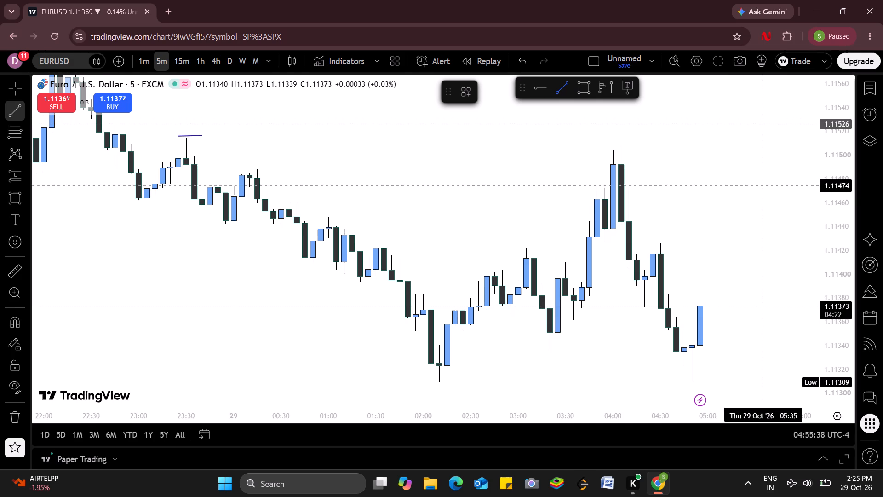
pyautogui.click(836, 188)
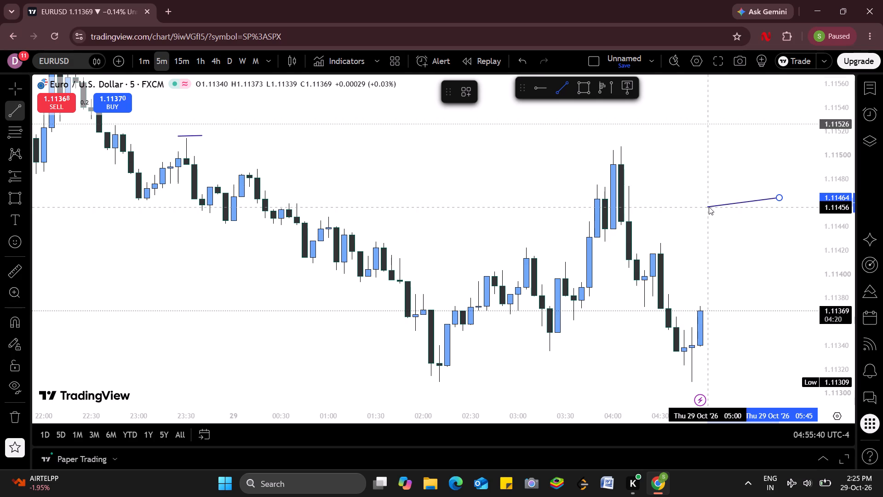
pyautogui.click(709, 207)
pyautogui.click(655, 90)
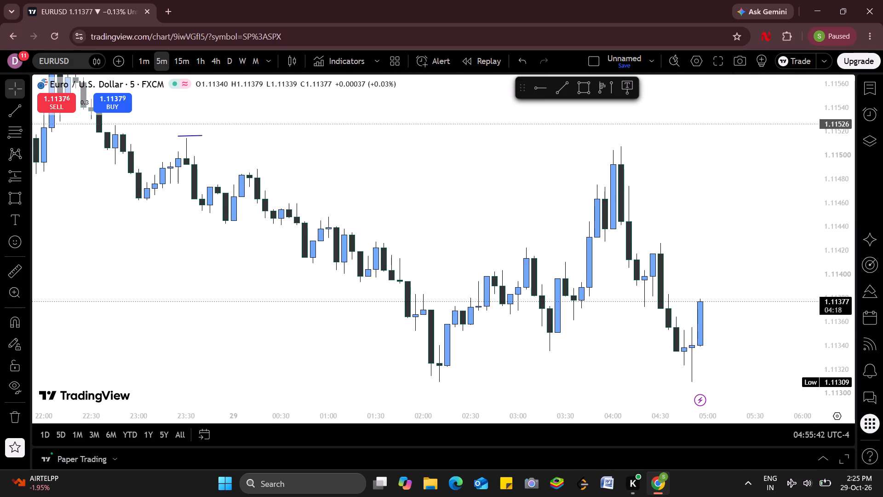
# Draw a short horizontal trend line over the 29 Oct lower high at about 1.11489, from 00:10 to 00:20.
pyautogui.moveTo(709, 162); pyautogui.dragTo(652, 148)
pyautogui.click(652, 148)
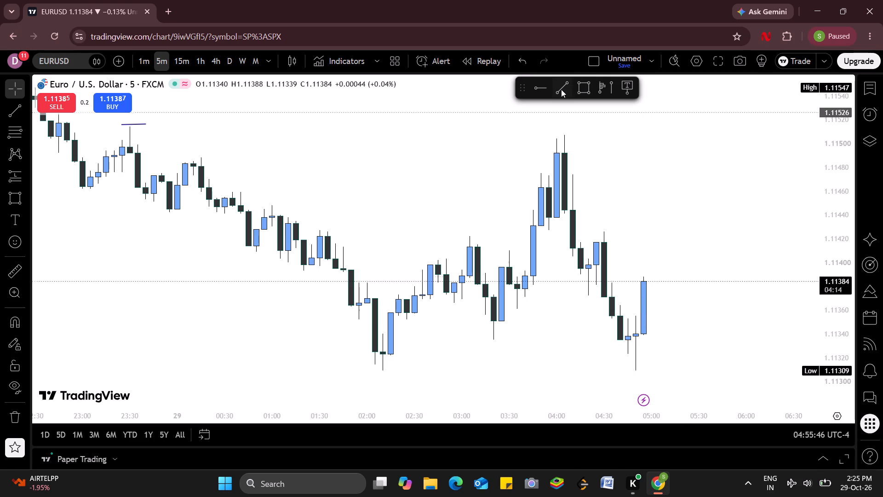
pyautogui.click(561, 89)
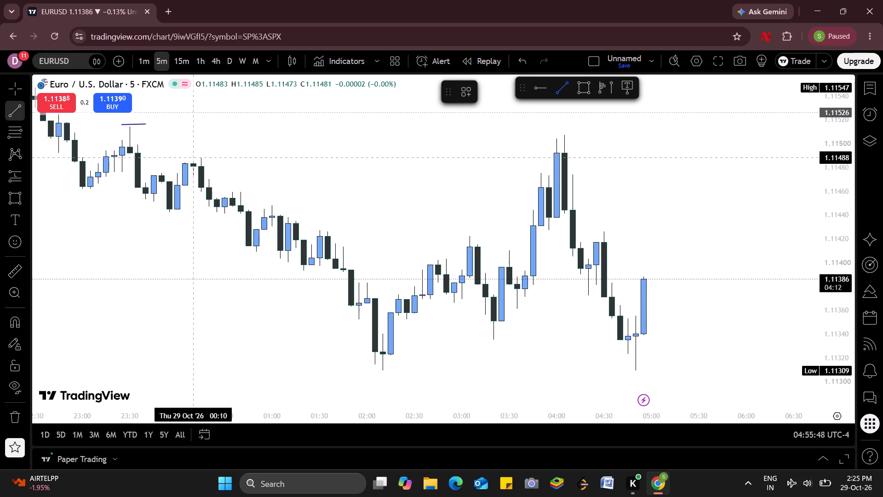
pyautogui.moveTo(190, 156); pyautogui.dragTo(208, 156)
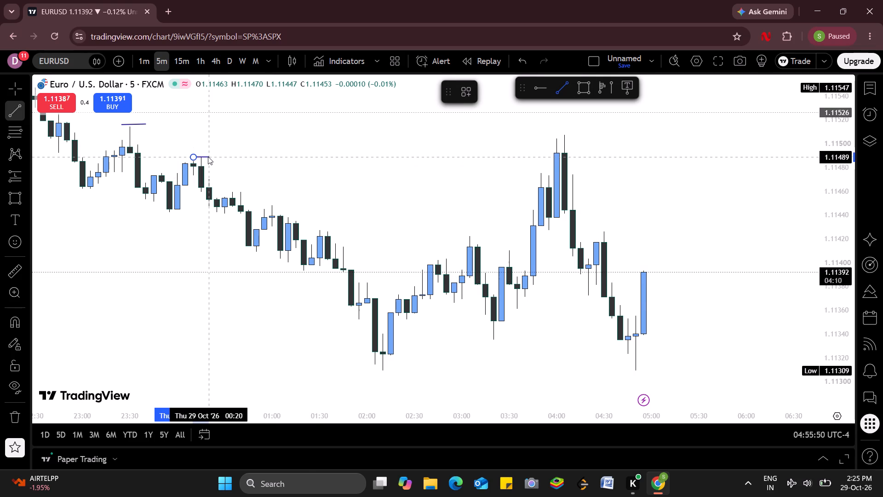
pyautogui.click(208, 156)
pyautogui.click(450, 115)
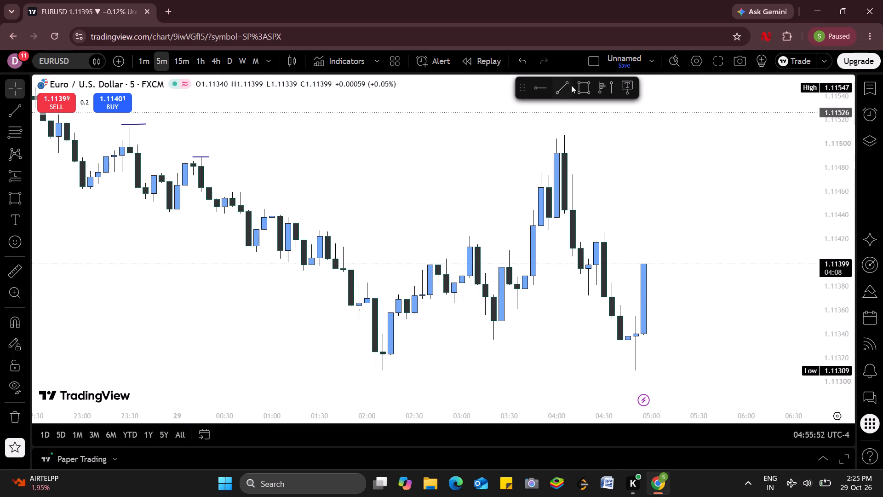
# Draw a horizontal trend line under the 29 Oct 02:10 swing low at about 1.11310, from 02:00 to 02:45.
pyautogui.click(556, 88)
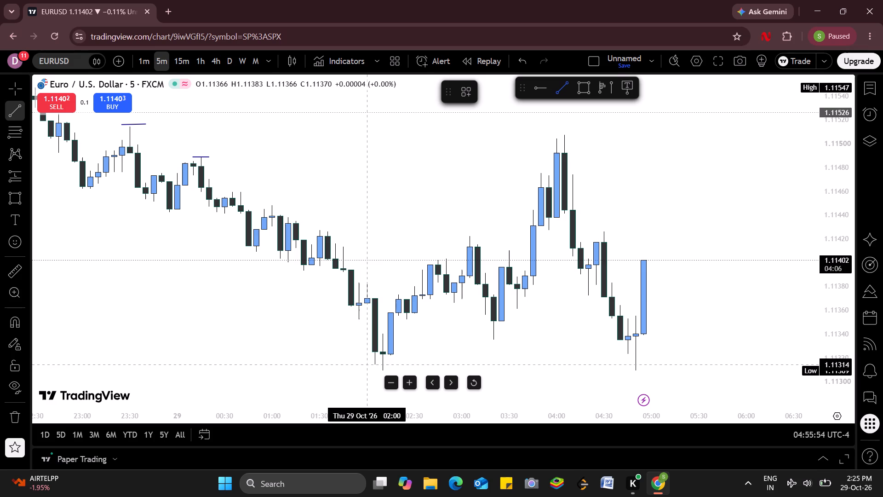
pyautogui.moveTo(367, 370); pyautogui.dragTo(444, 368)
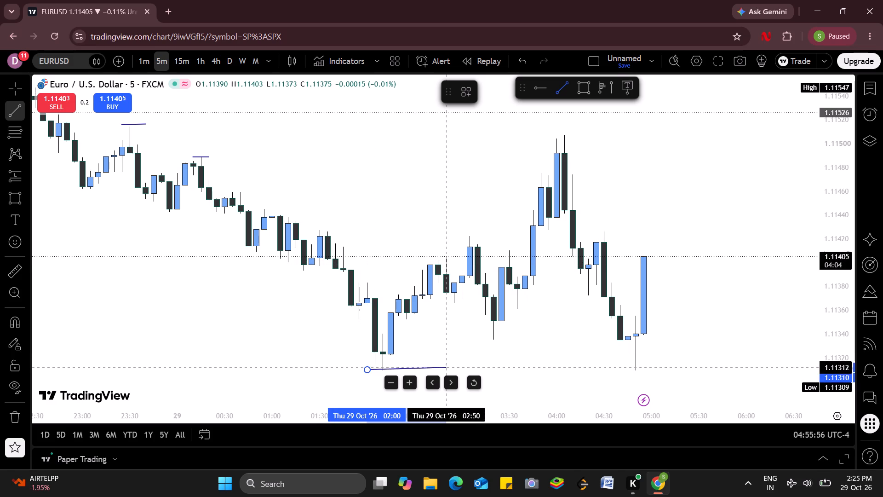
pyautogui.moveTo(444, 368); pyautogui.dragTo(444, 370)
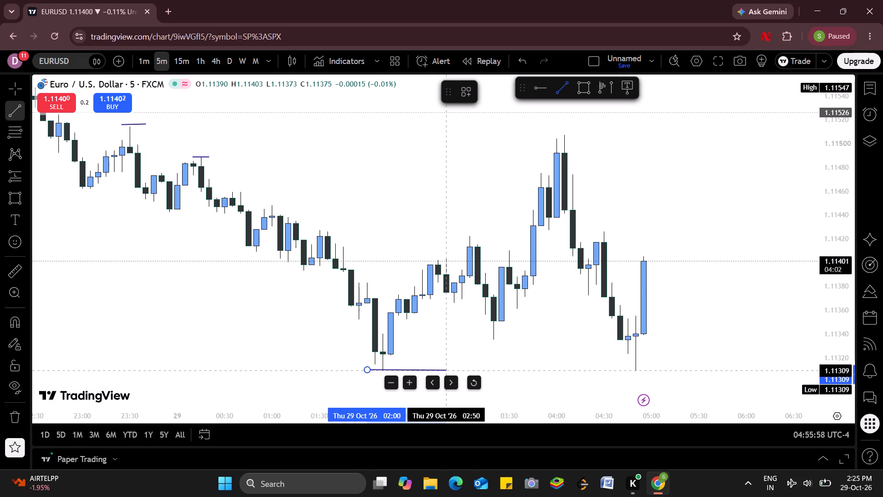
pyautogui.moveTo(444, 370); pyautogui.dragTo(436, 369)
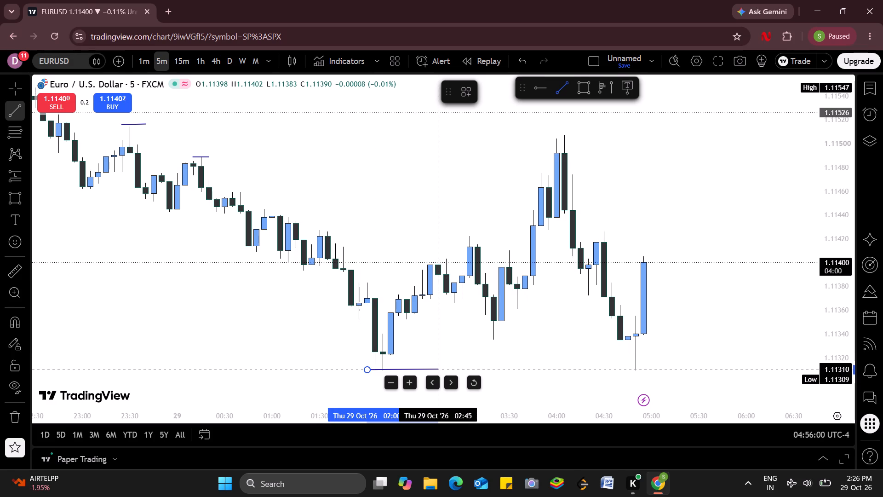
pyautogui.click(436, 369)
pyautogui.click(455, 363)
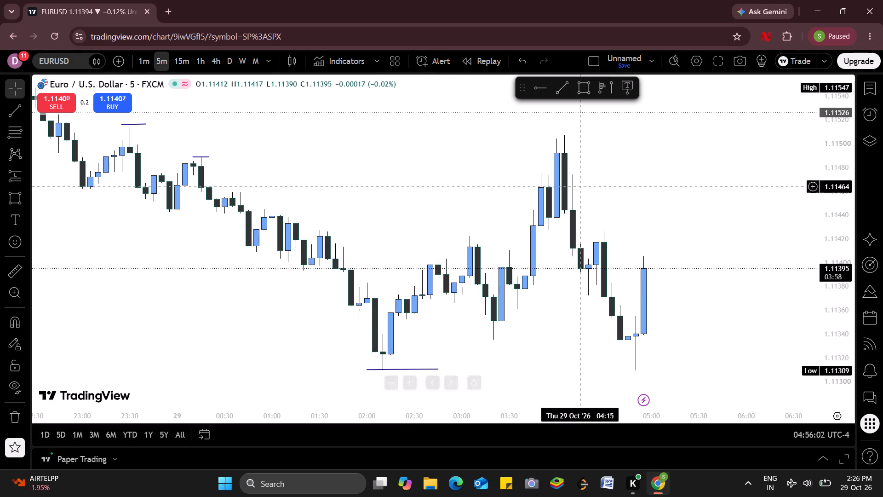
# Draw a short horizontal trend line under the 29 Oct 03:20 higher low at about 1.11336, from 03:15 to 03:30.
pyautogui.click(556, 94)
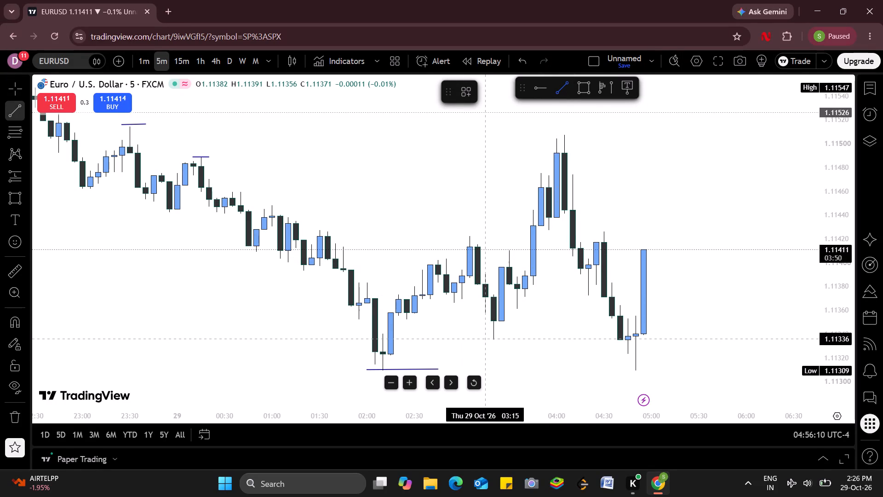
pyautogui.moveTo(482, 339); pyautogui.dragTo(508, 338)
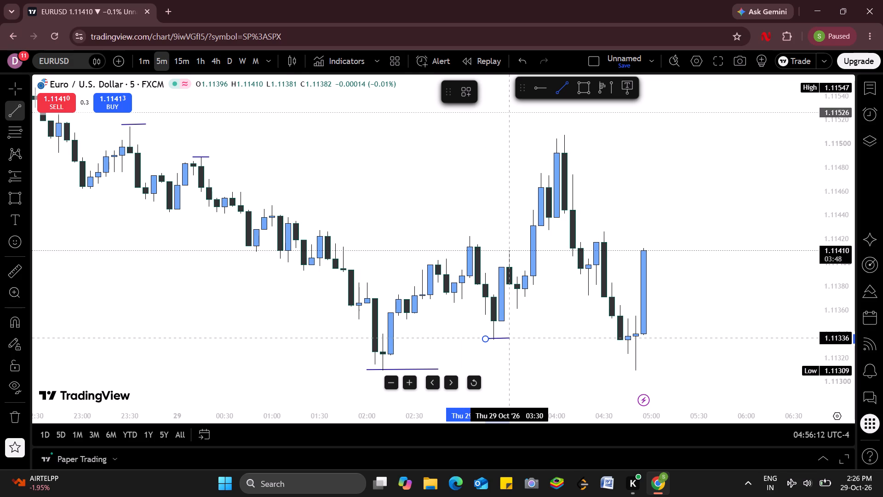
pyautogui.moveTo(508, 338); pyautogui.dragTo(509, 340)
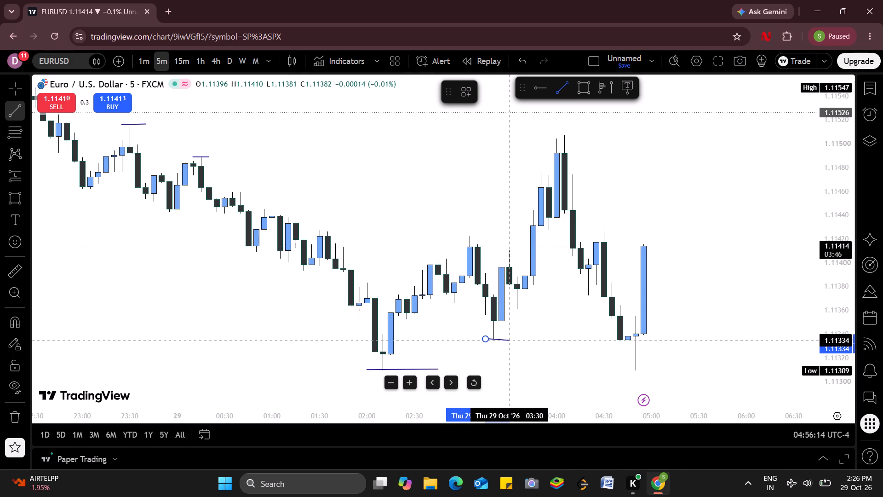
pyautogui.moveTo(509, 340); pyautogui.dragTo(506, 339)
pyautogui.click(506, 339)
pyautogui.click(506, 339)
pyautogui.click(522, 349)
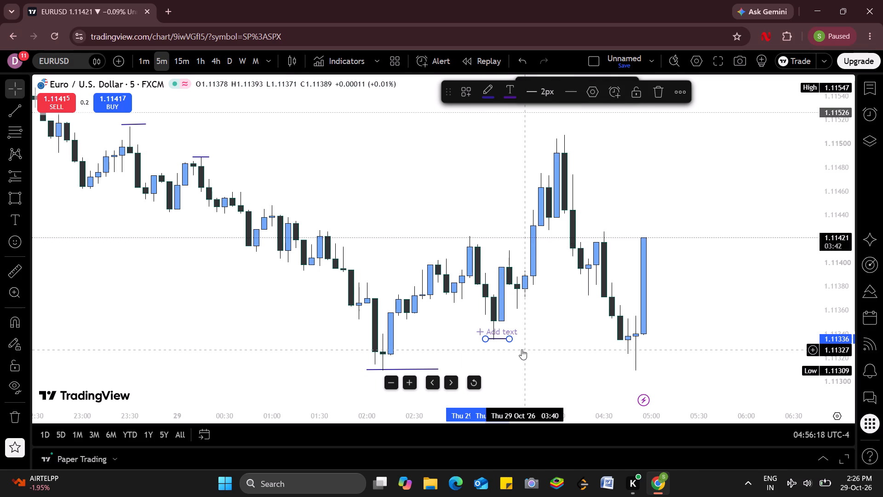
pyautogui.click(522, 349)
pyautogui.click(522, 349)
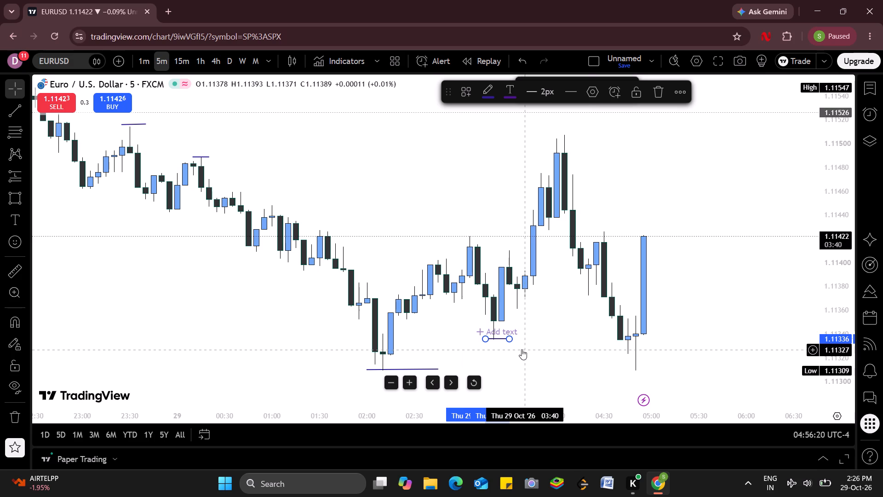
pyautogui.click(664, 231)
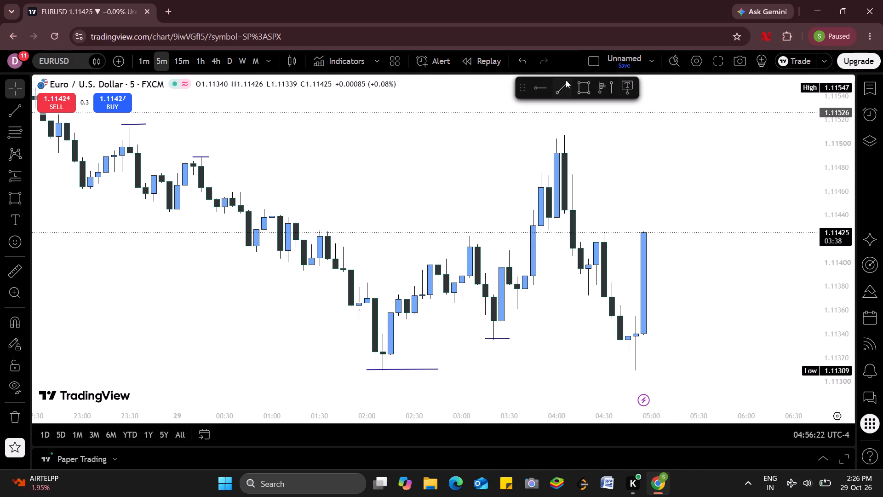
# Draw a horizontal trend line over the 29 Oct 04:05 swing high at about 1.11508, from 03:50 to 04:20.
pyautogui.click(566, 80)
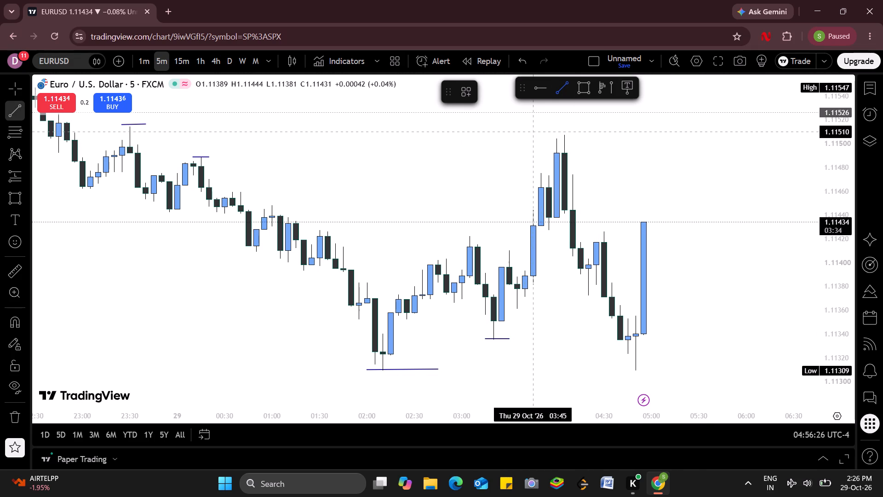
pyautogui.moveTo(542, 133); pyautogui.dragTo(598, 132)
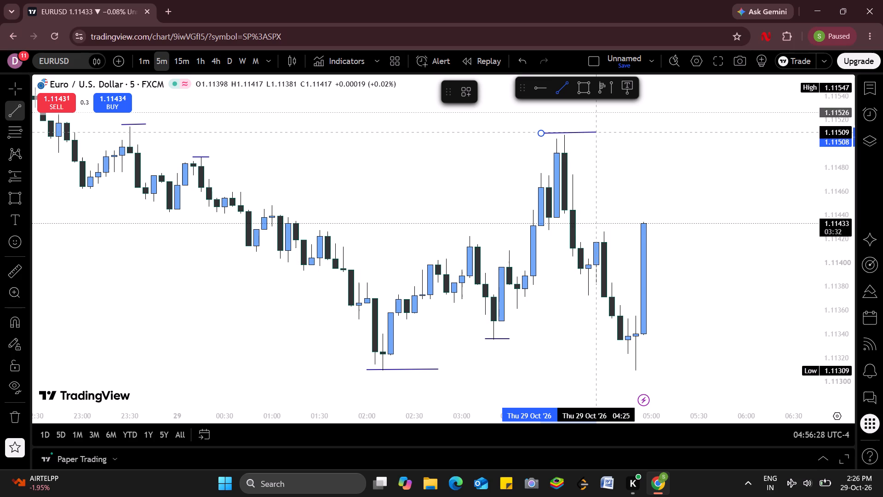
pyautogui.moveTo(598, 132); pyautogui.dragTo(598, 134)
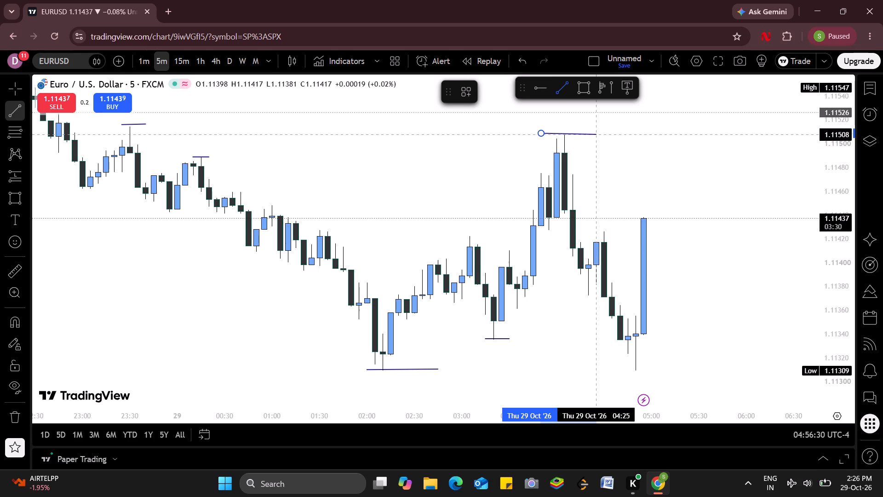
pyautogui.moveTo(598, 134); pyautogui.dragTo(586, 133)
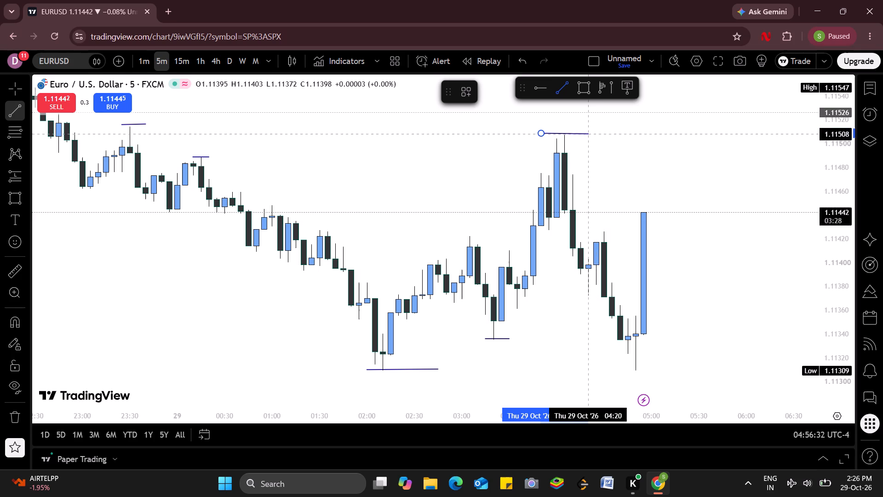
pyautogui.moveTo(586, 133); pyautogui.dragTo(586, 133)
pyautogui.click(586, 133)
pyautogui.click(632, 144)
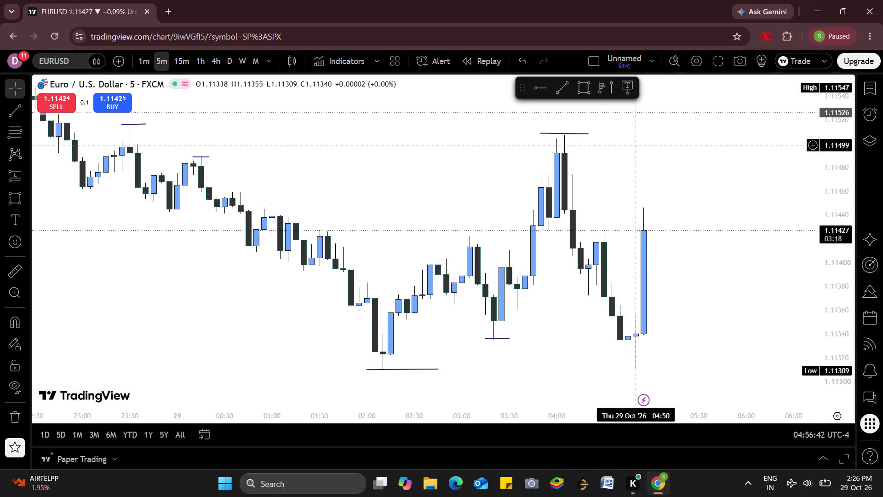
# Draw a short horizontal trend line under the latest 29 Oct swing low at about 1.11308, from 04:40 to 05:00.
pyautogui.moveTo(686, 202); pyautogui.dragTo(646, 145)
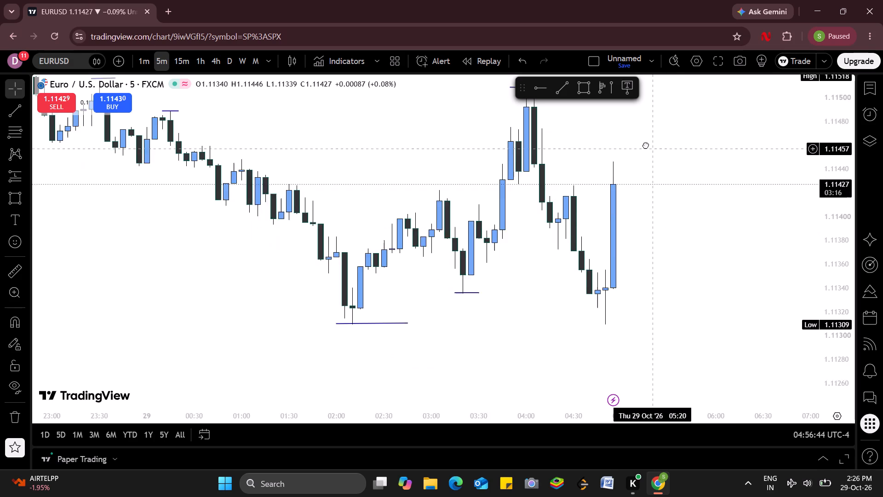
pyautogui.moveTo(646, 145); pyautogui.dragTo(585, 104)
pyautogui.click(570, 93)
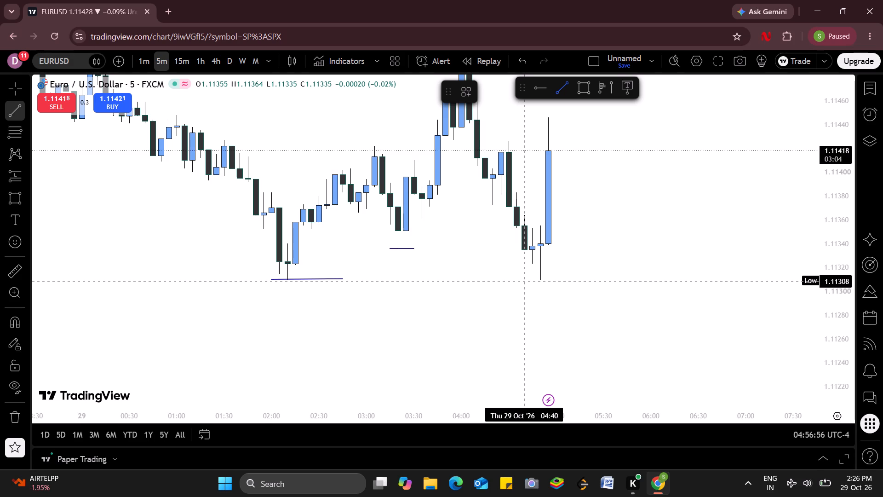
pyautogui.moveTo(527, 281); pyautogui.dragTo(532, 281)
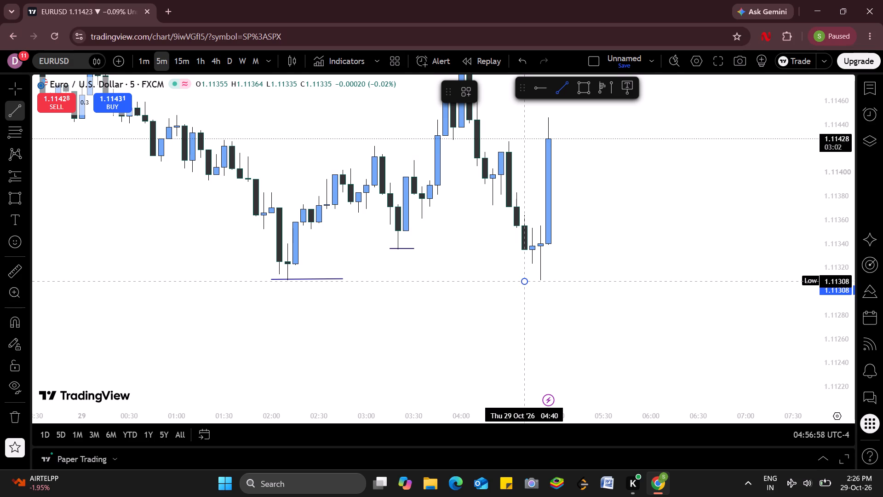
pyautogui.moveTo(532, 281); pyautogui.dragTo(559, 281)
pyautogui.click(559, 281)
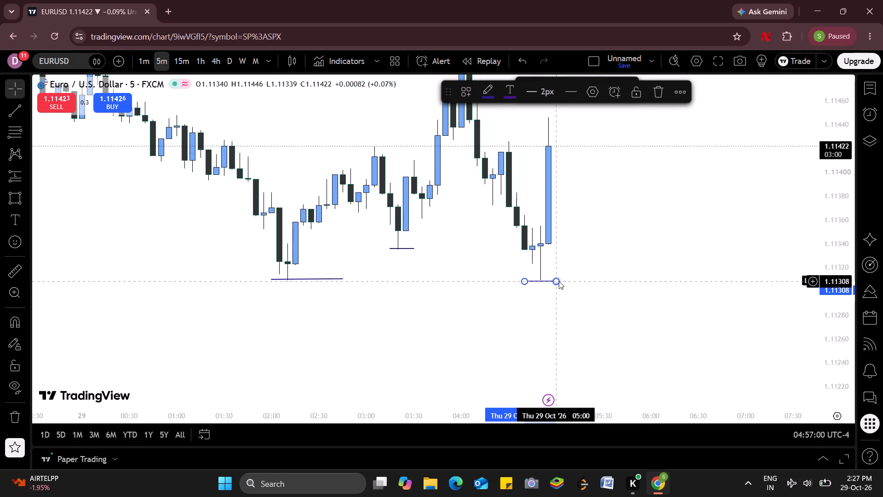
pyautogui.click(603, 278)
# Draw a horizontal trend line about 25 minutes long and position it under the 29 Oct 00:50 swing low at about 1.11409.
pyautogui.moveTo(604, 198); pyautogui.dragTo(628, 257)
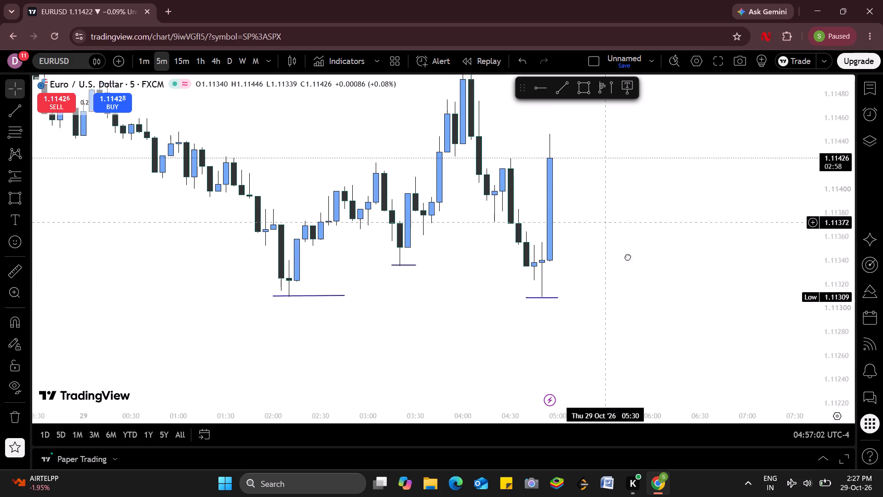
pyautogui.moveTo(628, 257); pyautogui.dragTo(702, 312)
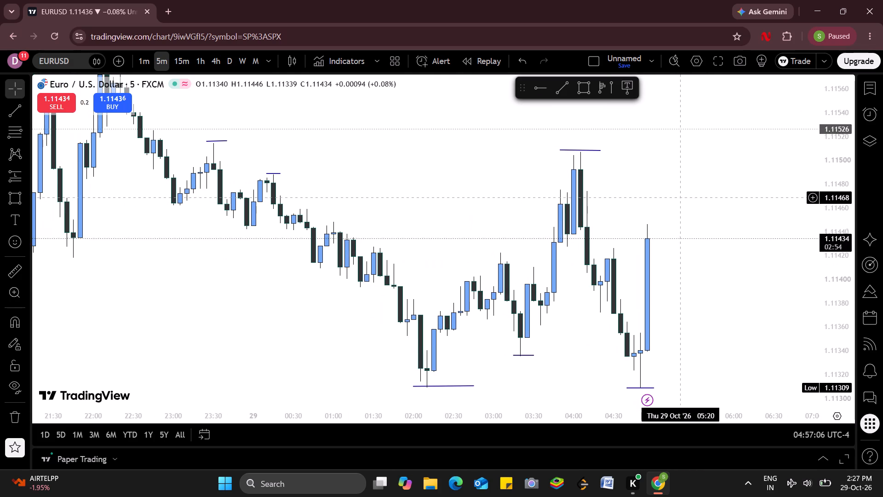
pyautogui.moveTo(678, 195); pyautogui.dragTo(524, 191)
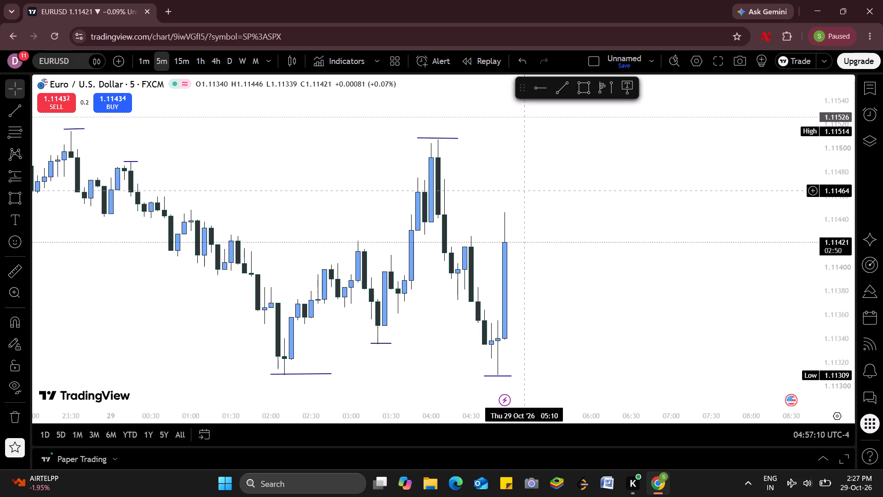
pyautogui.click(560, 89)
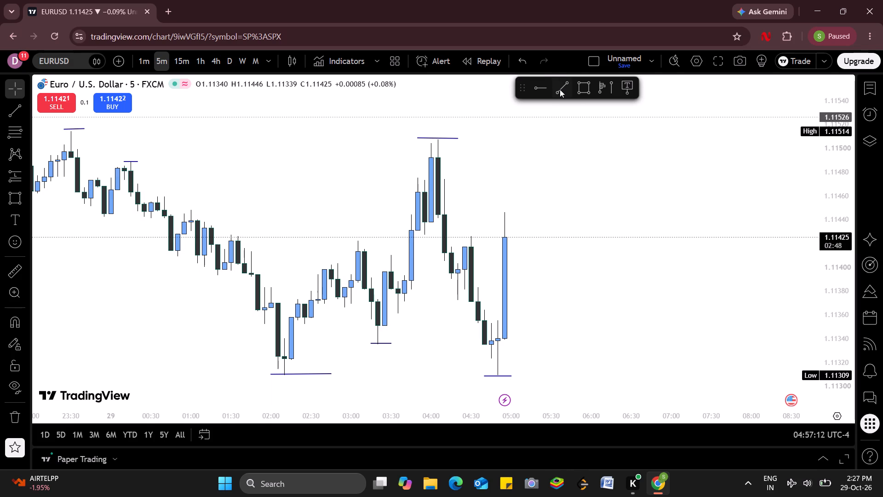
pyautogui.click(169, 267)
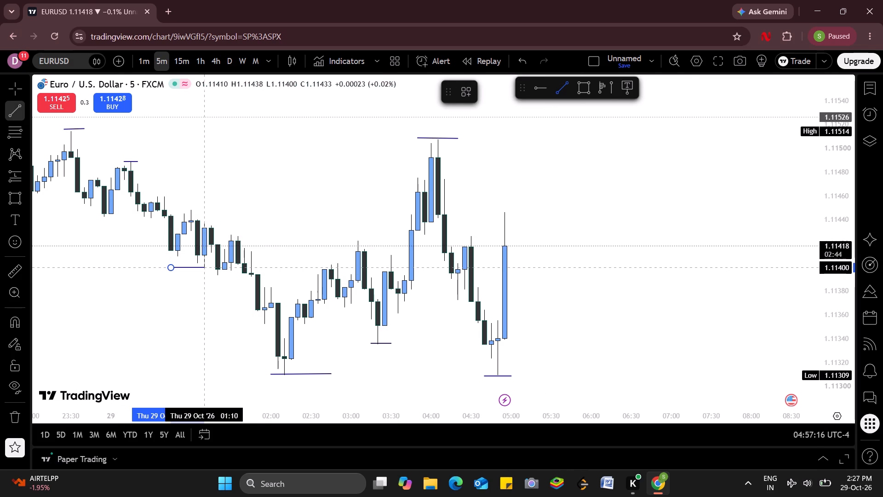
pyautogui.click(202, 267)
pyautogui.moveTo(189, 266); pyautogui.dragTo(167, 256)
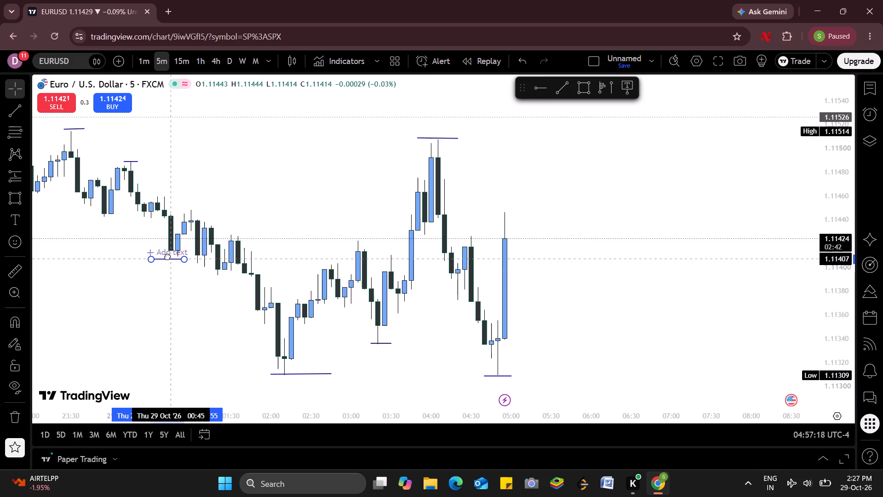
pyautogui.moveTo(167, 256); pyautogui.dragTo(177, 256)
pyautogui.click(177, 256)
pyautogui.click(184, 275)
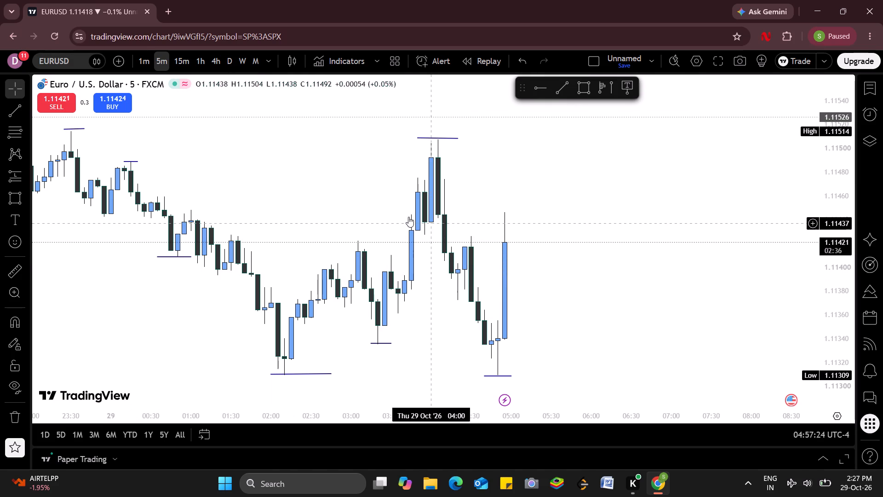
# Draw a horizontal trend line over the 29 Oct 03:05 swing high at about 1.11422, from 02:50 to 03:15.
pyautogui.click(568, 92)
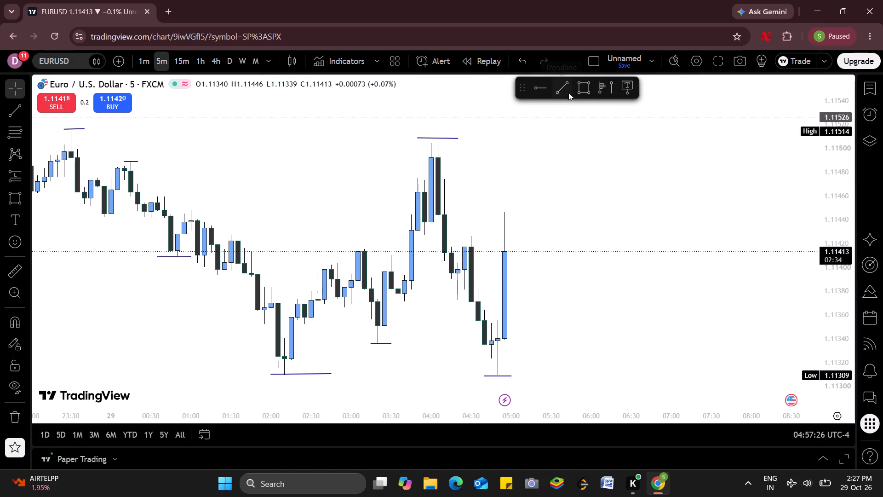
pyautogui.click(341, 240)
pyautogui.moveTo(341, 240); pyautogui.dragTo(336, 234)
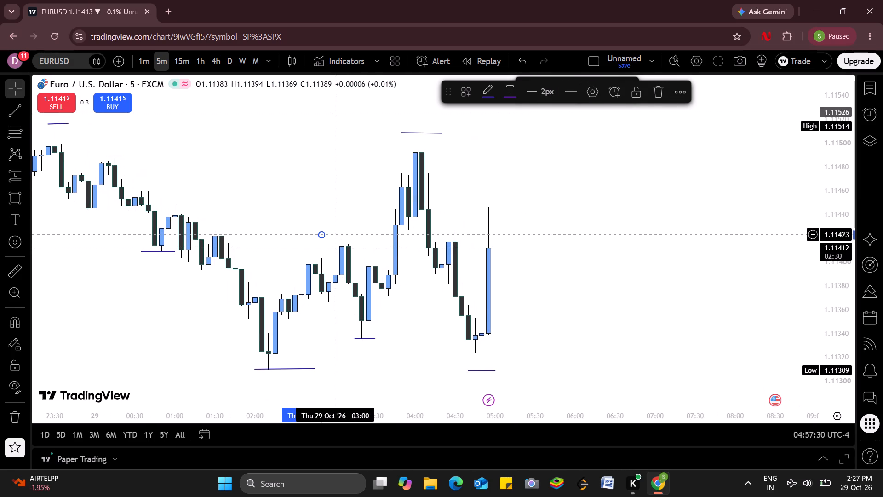
pyautogui.moveTo(321, 235); pyautogui.dragTo(355, 235)
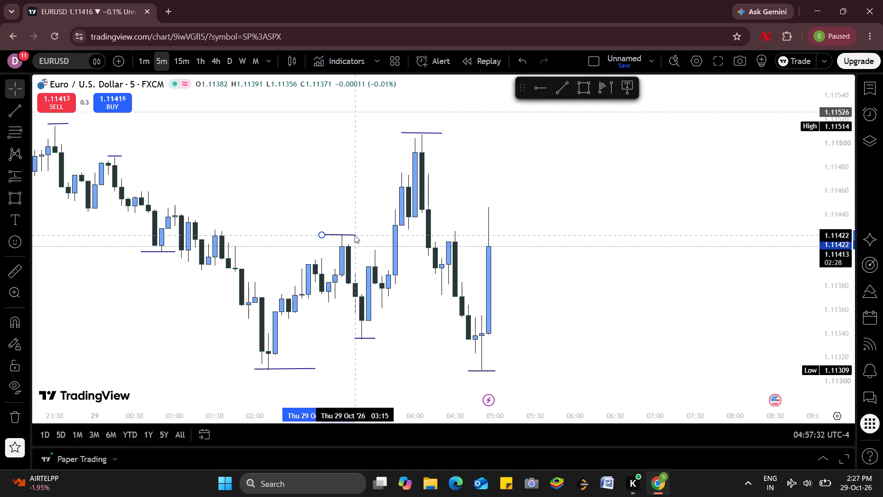
pyautogui.moveTo(355, 235); pyautogui.dragTo(356, 235)
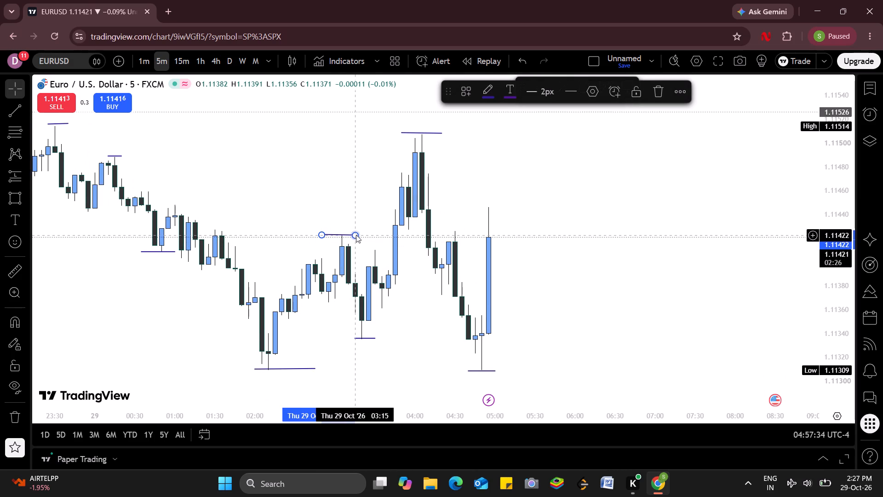
pyautogui.click(356, 235)
pyautogui.click(356, 235)
pyautogui.click(356, 235)
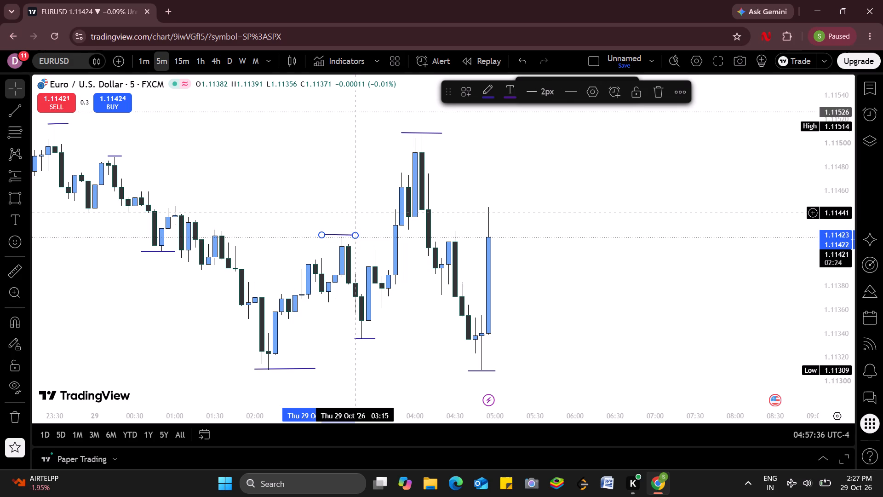
pyautogui.click(353, 213)
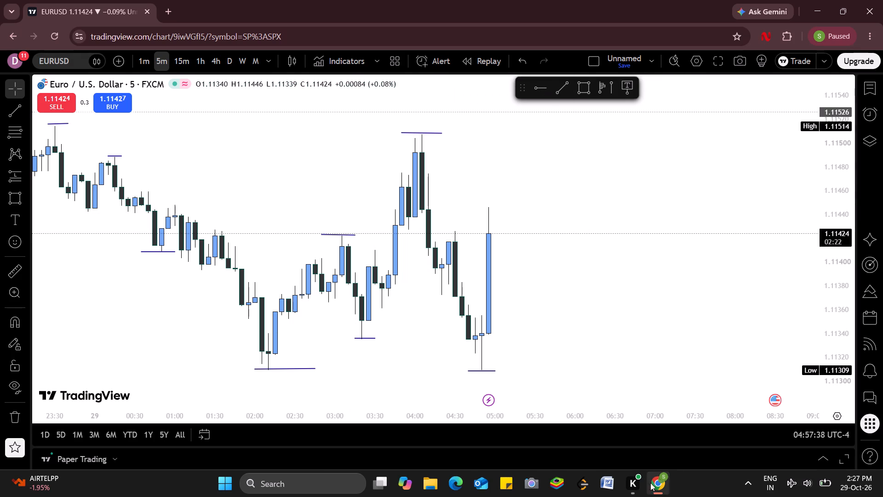
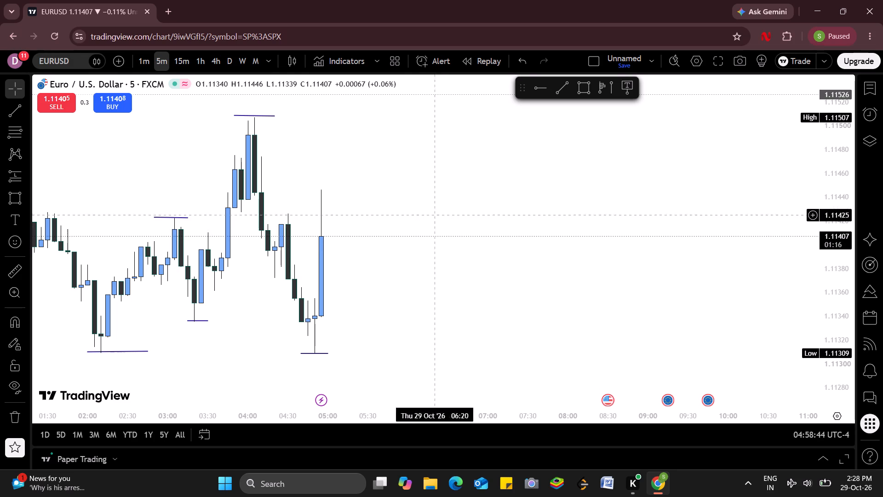
# Draw a rectangle zone from 29 Oct 03:35 to 06:50, between about 1.11431 and 1.11393.
pyautogui.click(585, 92)
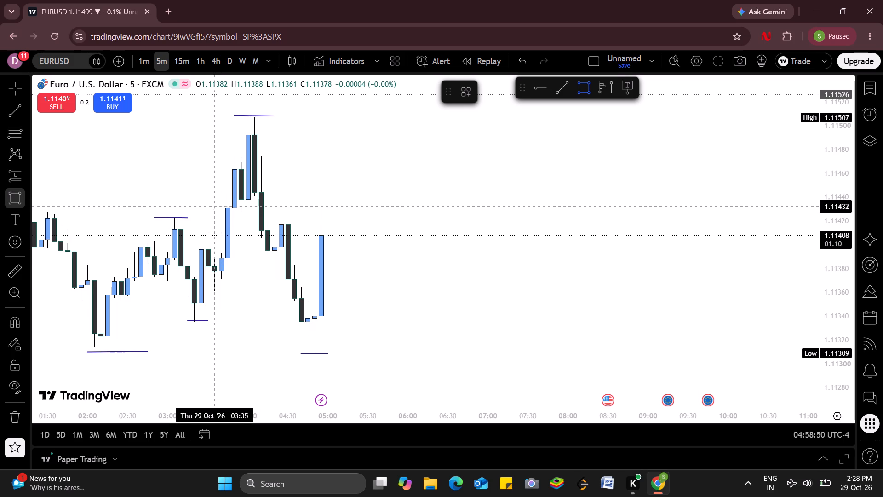
pyautogui.moveTo(216, 208); pyautogui.dragTo(477, 254)
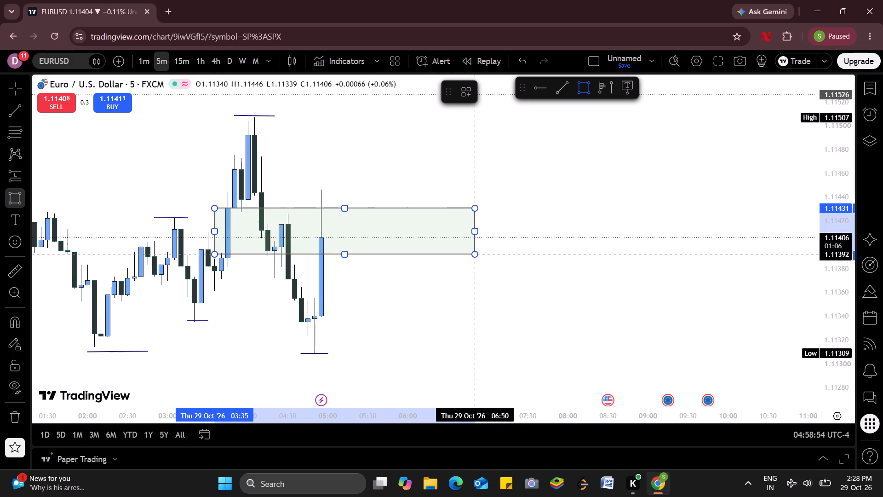
pyautogui.moveTo(477, 254); pyautogui.dragTo(477, 250)
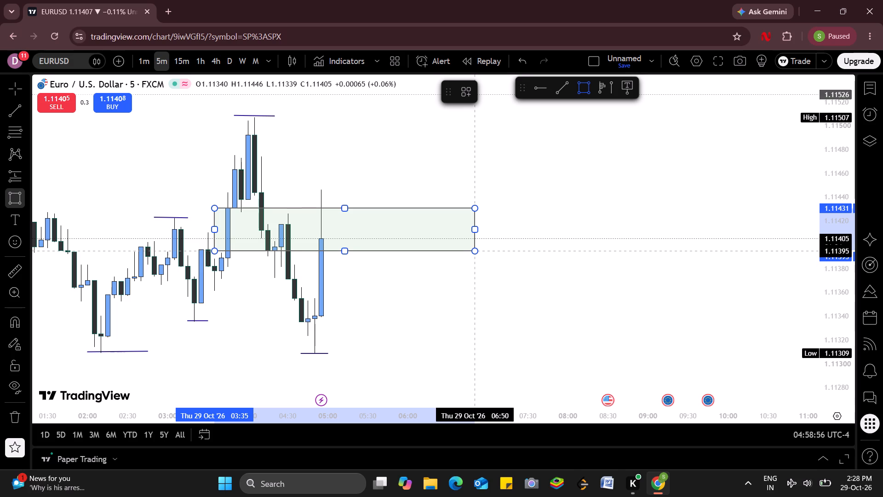
pyautogui.moveTo(477, 250); pyautogui.dragTo(477, 253)
pyautogui.click(477, 253)
pyautogui.click(512, 272)
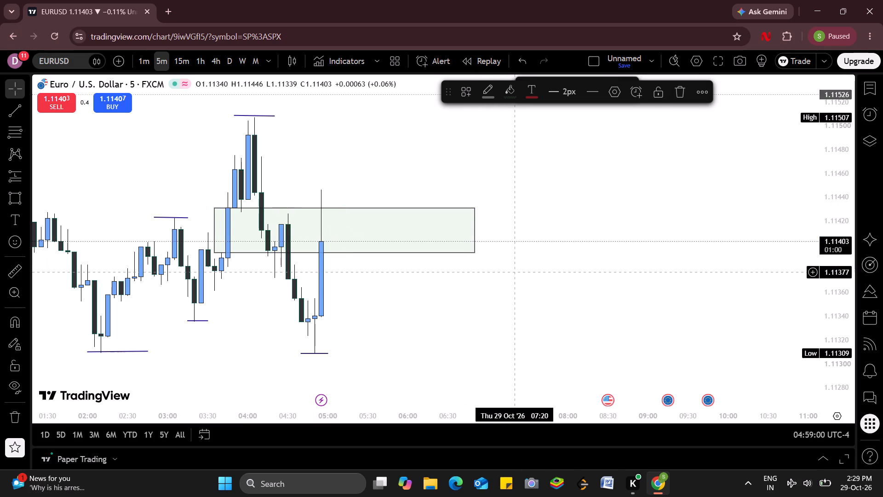
# Draw a second rectangle zone overlapping the first, from 29 Oct 04:00 to 07:05, between about 1.11442 and 1.11418.
pyautogui.click(577, 89)
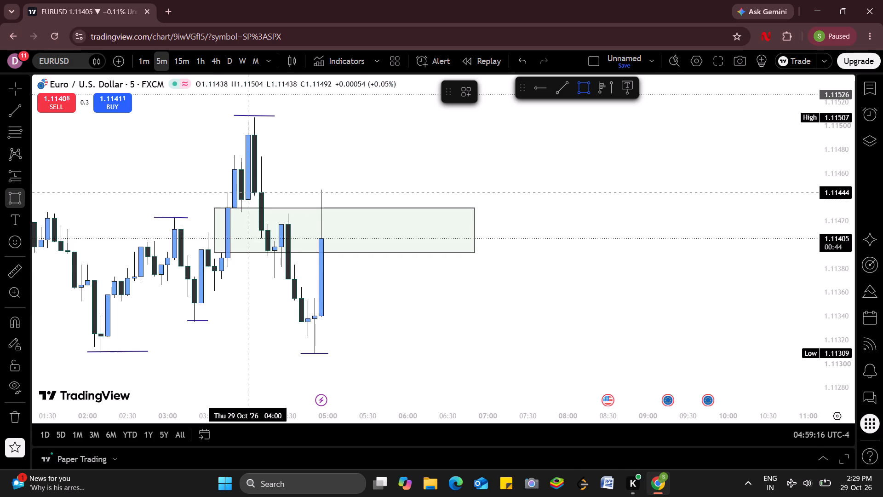
pyautogui.moveTo(248, 195); pyautogui.dragTo(464, 216)
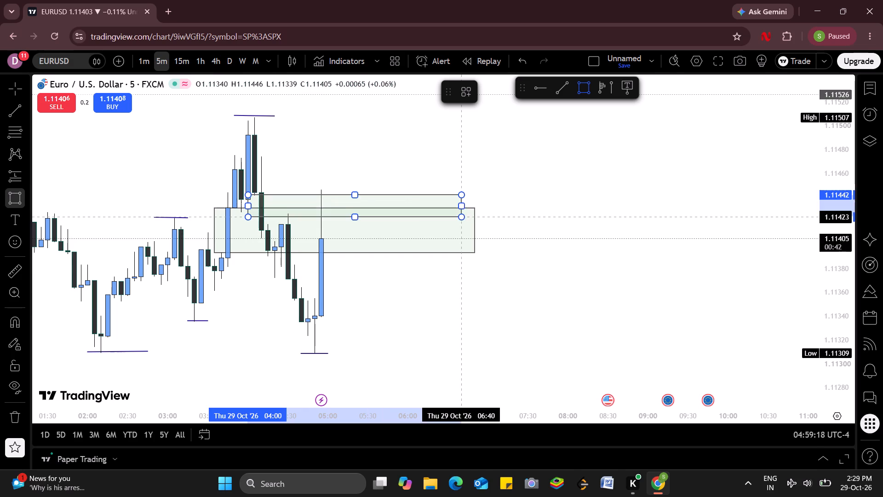
pyautogui.moveTo(464, 216); pyautogui.dragTo(479, 225)
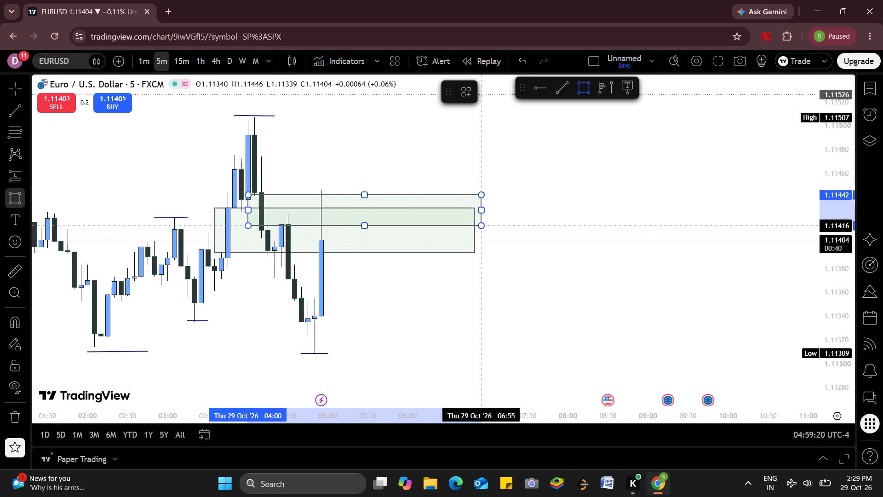
pyautogui.moveTo(479, 225); pyautogui.dragTo(494, 223)
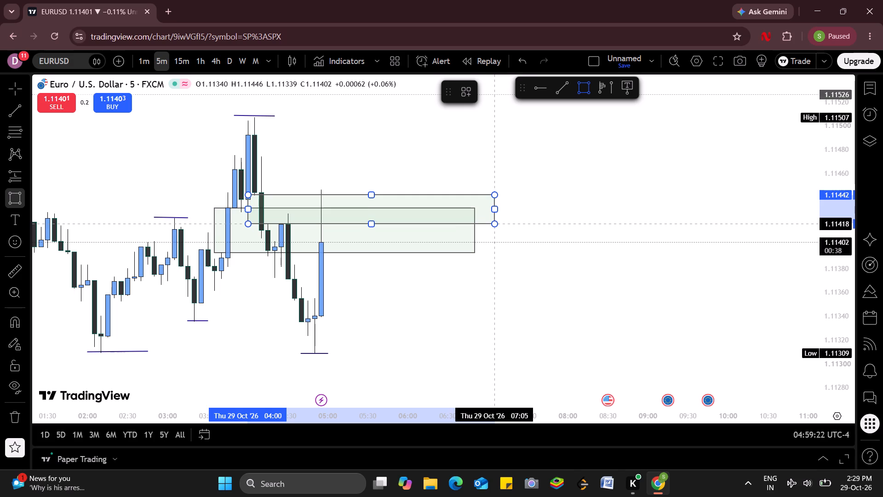
pyautogui.click(494, 223)
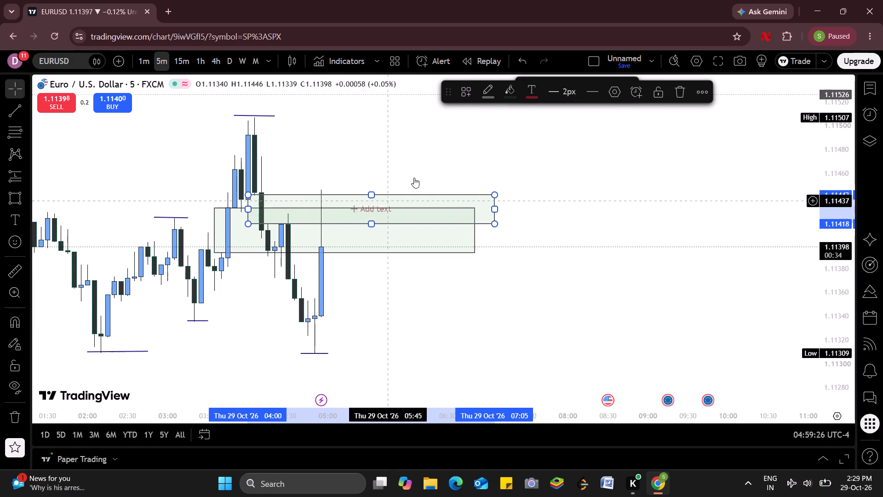
# Change the fill of the upper rectangle starting at 04:00 to the lightest pink.
pyautogui.click(513, 94)
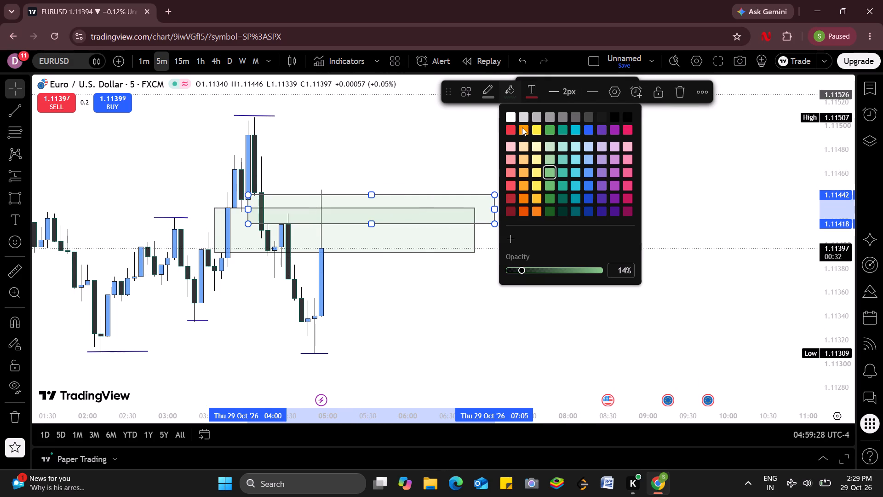
pyautogui.click(511, 148)
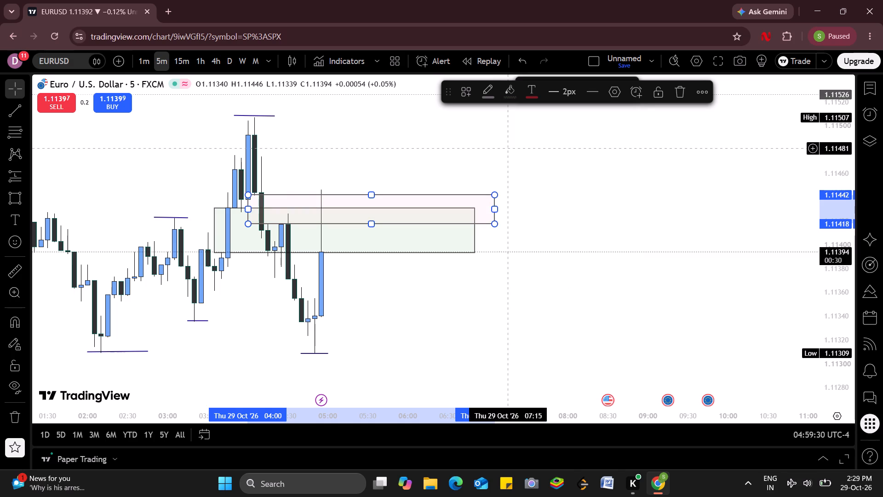
pyautogui.click(568, 218)
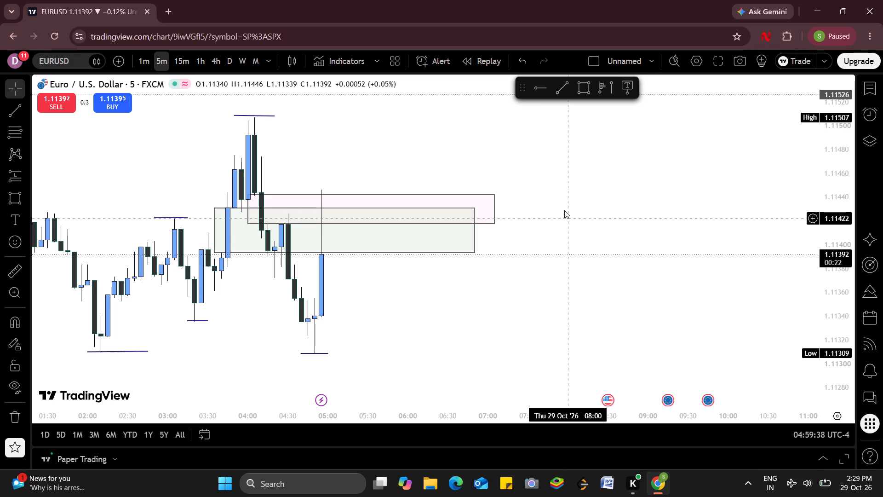
# Draw a thin rectangle zone from 29 Oct 04:25 to 06:35, between about 1.11372 and 1.11365.
pyautogui.click(585, 83)
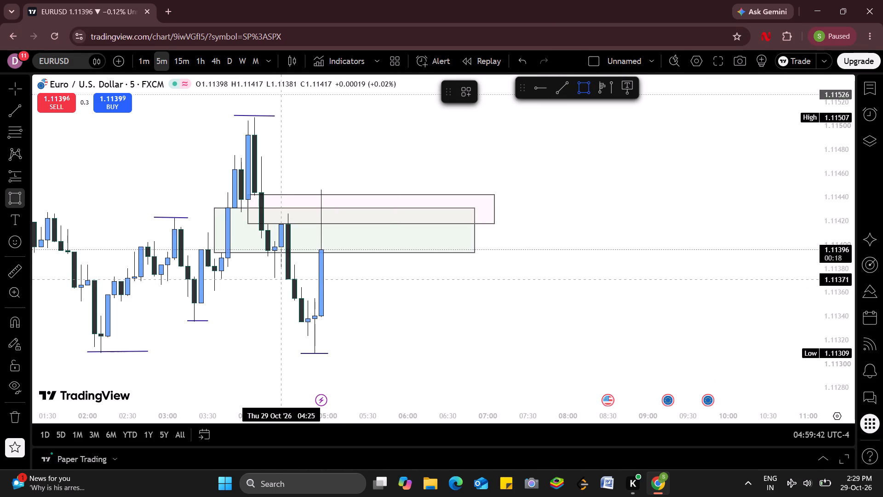
pyautogui.moveTo(283, 277); pyautogui.dragTo(453, 286)
pyautogui.click(453, 286)
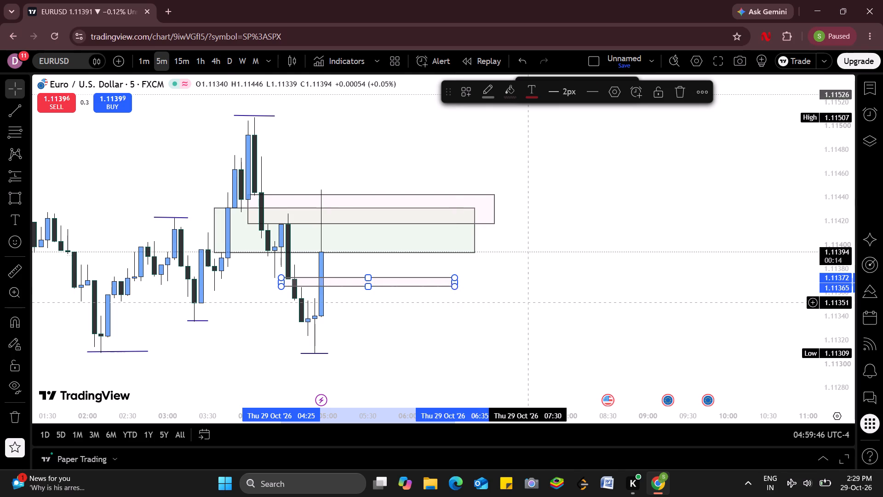
pyautogui.click(526, 302)
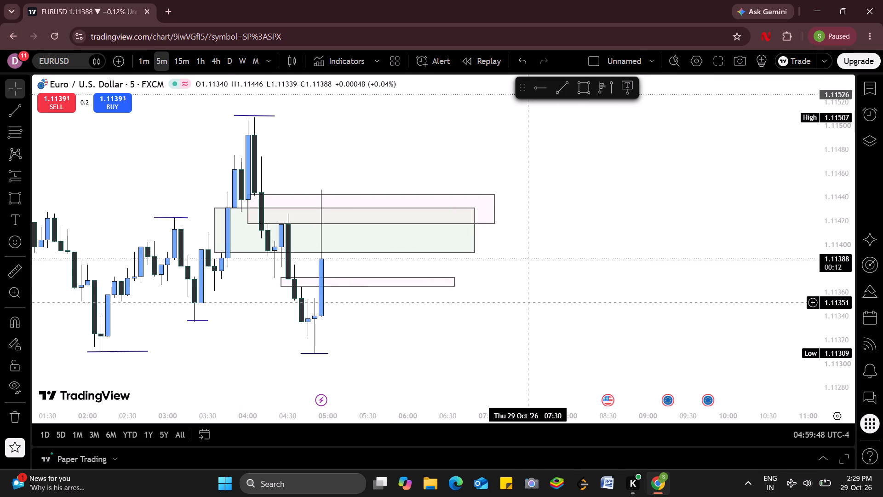
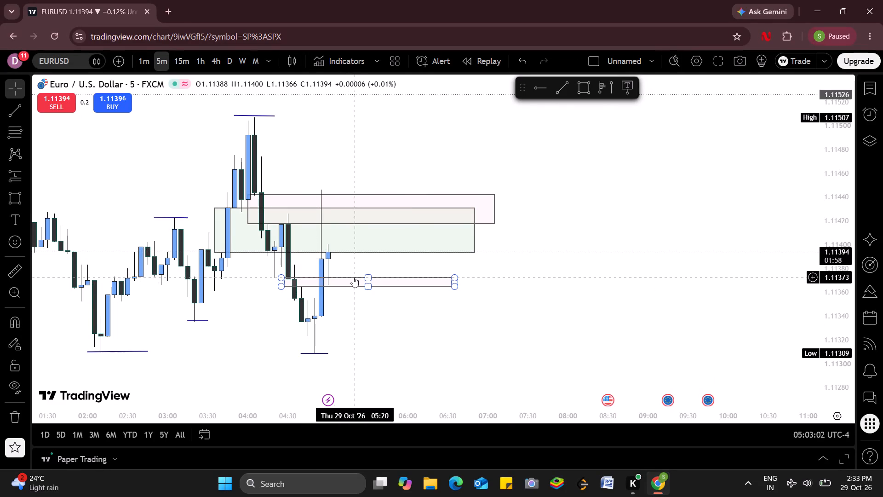
# Move the thin lower rectangle zone to span 04:40 to 06:50 and resize it between about 1.11366 and 1.11355.
pyautogui.moveTo(353, 277); pyautogui.dragTo(375, 284)
pyautogui.moveTo(386, 293); pyautogui.dragTo(395, 301)
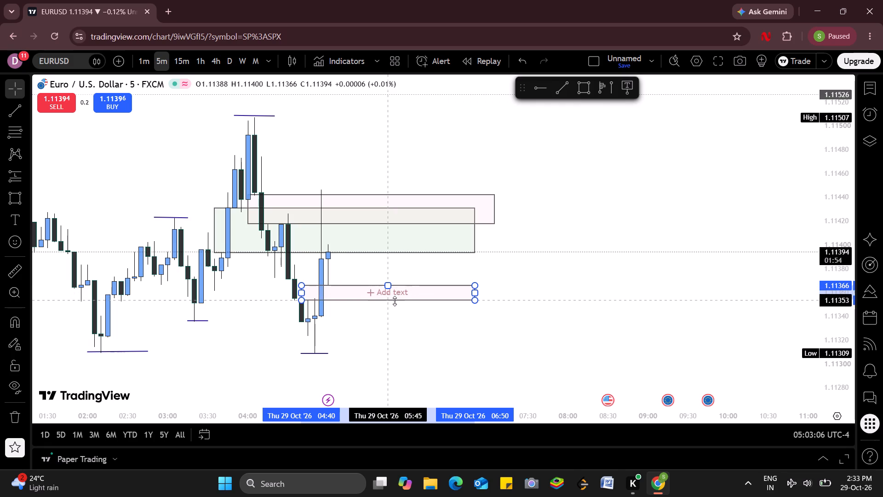
pyautogui.moveTo(395, 301); pyautogui.dragTo(396, 298)
pyautogui.click(406, 319)
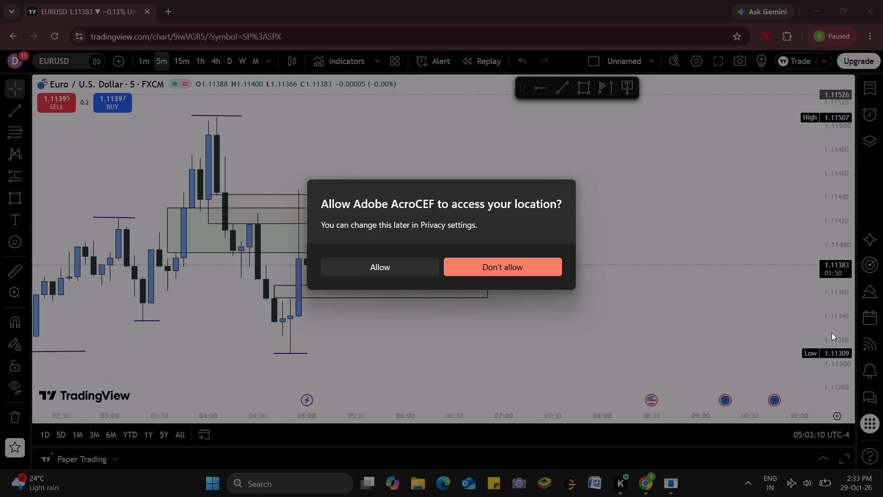
# Deny Adobe AcroCEF access to the location.
pyautogui.moveTo(831, 333); pyautogui.dragTo(827, 253)
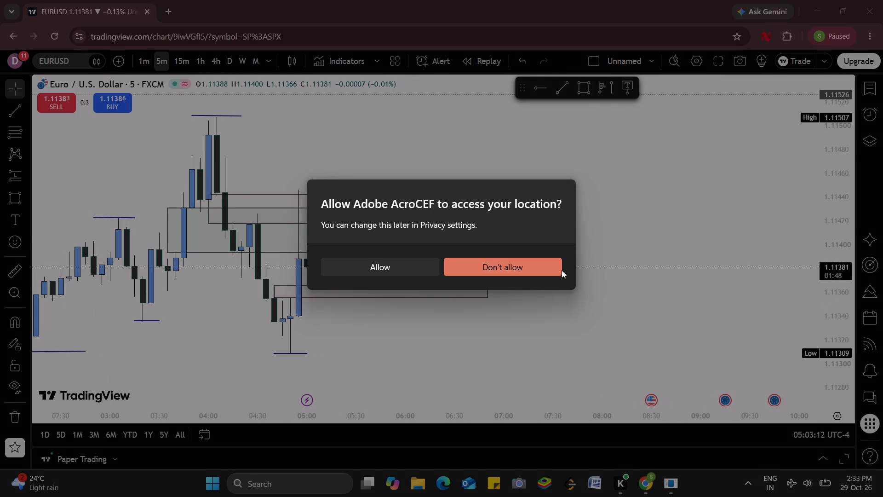
pyautogui.click(478, 269)
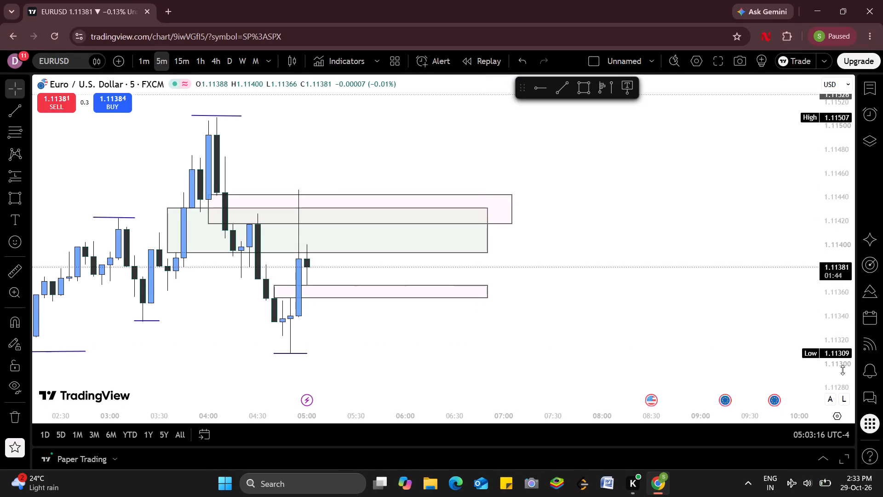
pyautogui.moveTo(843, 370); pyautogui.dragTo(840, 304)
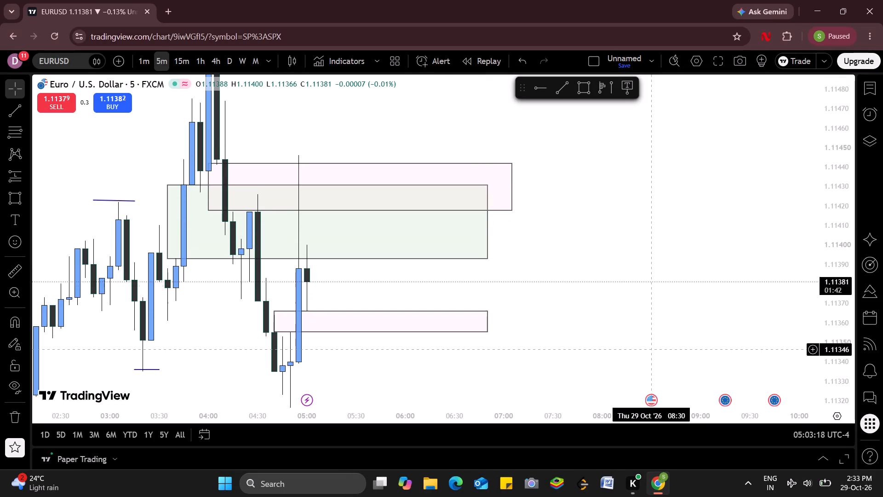
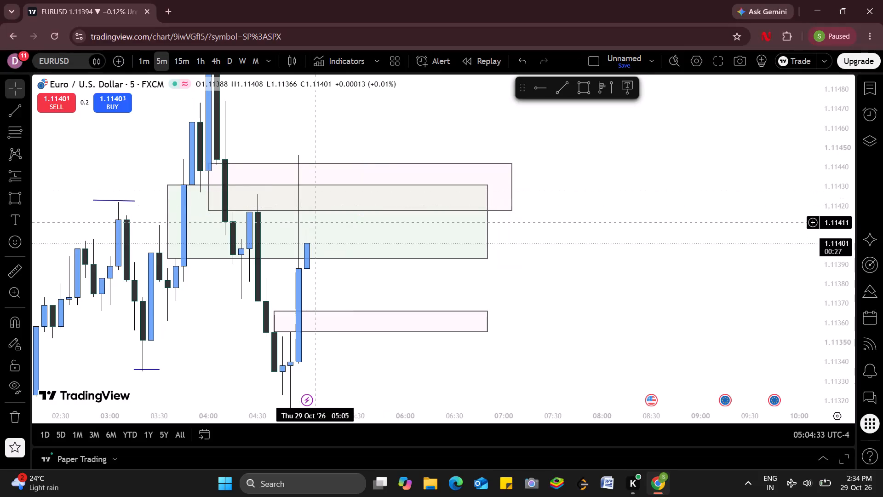
# Delete the large green rectangle zone overlapping the upper pink zone.
pyautogui.click(220, 186)
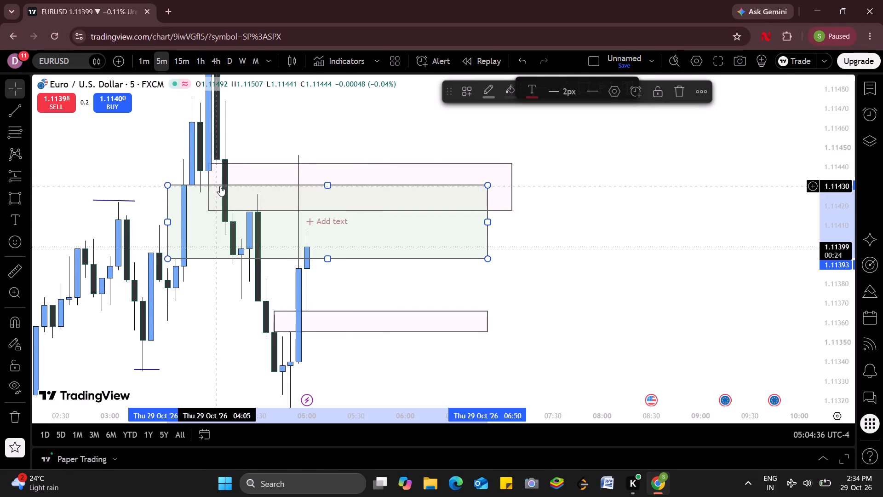
pyautogui.click(682, 96)
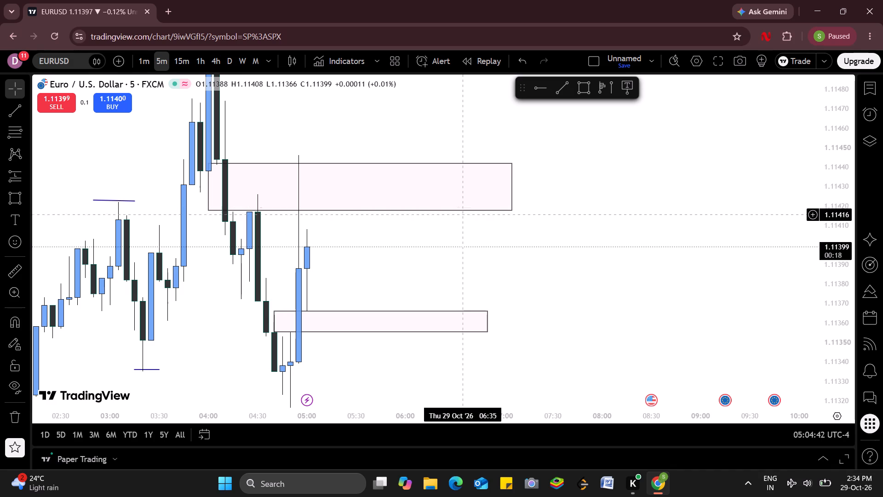
# Change the fill colour of the thin lower rectangle zone to light green.
pyautogui.moveTo(522, 321); pyautogui.dragTo(518, 280)
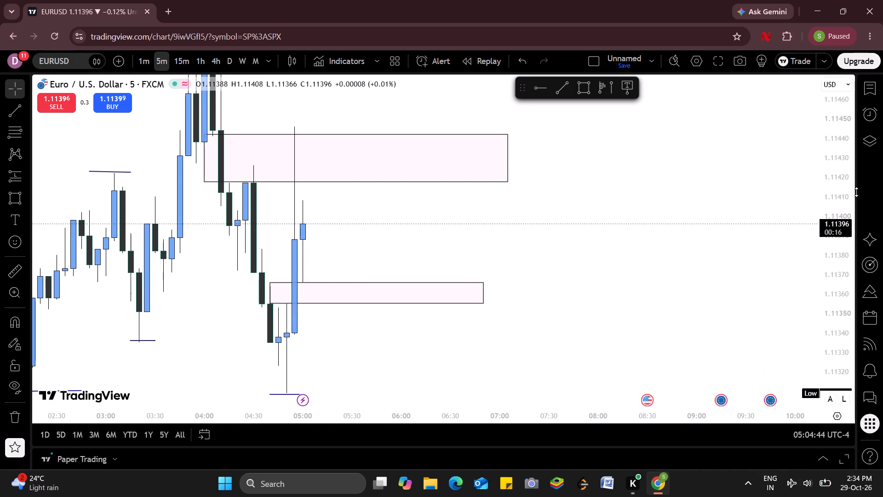
pyautogui.moveTo(827, 164); pyautogui.dragTo(840, 263)
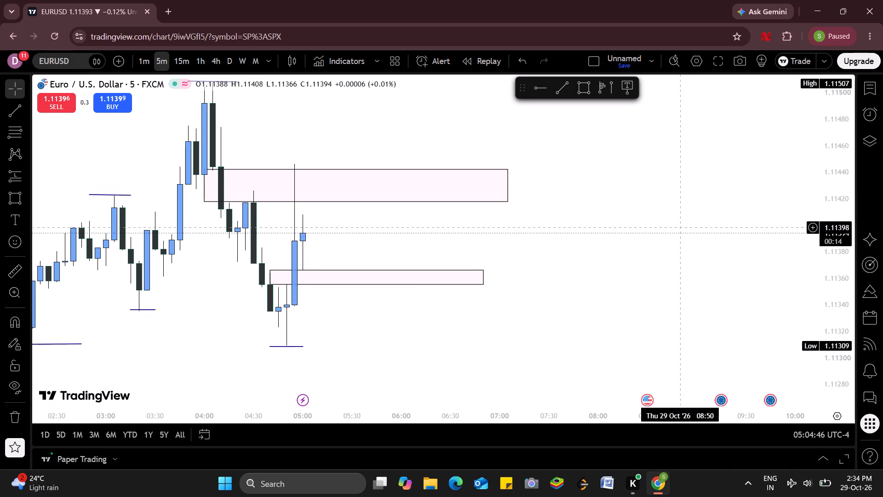
pyautogui.moveTo(682, 227); pyautogui.dragTo(717, 266)
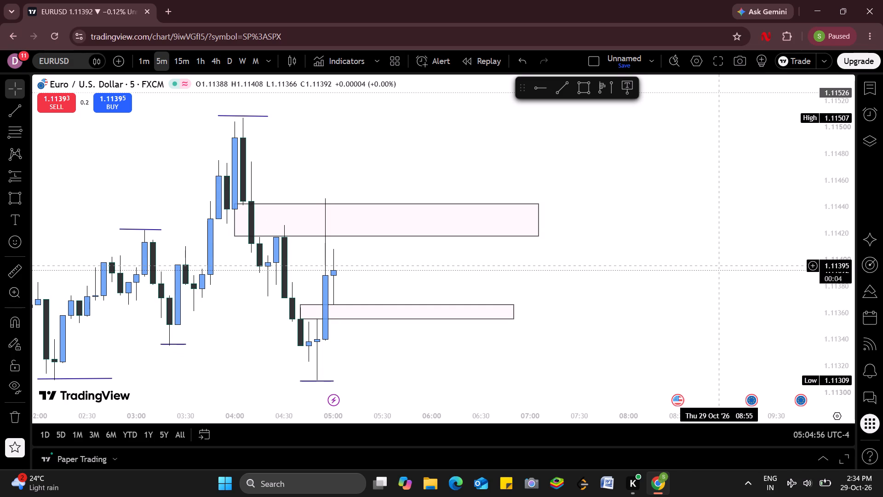
pyautogui.click(495, 305)
pyautogui.click(507, 98)
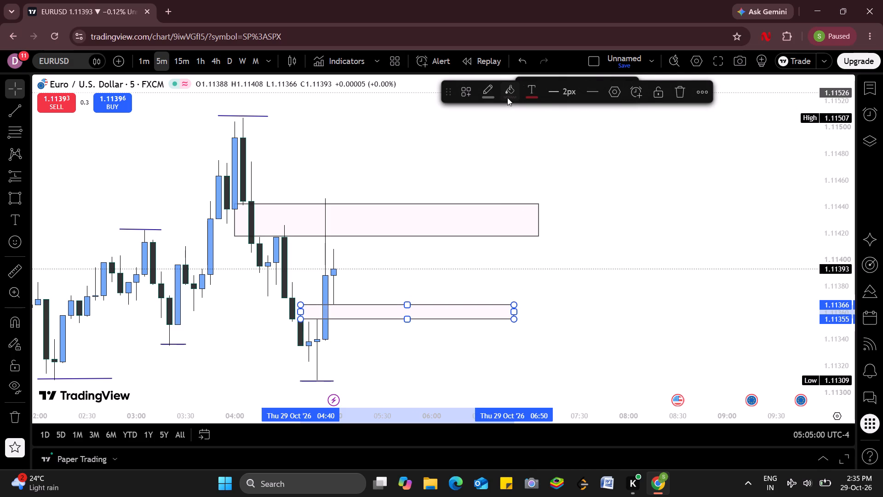
pyautogui.click(549, 147)
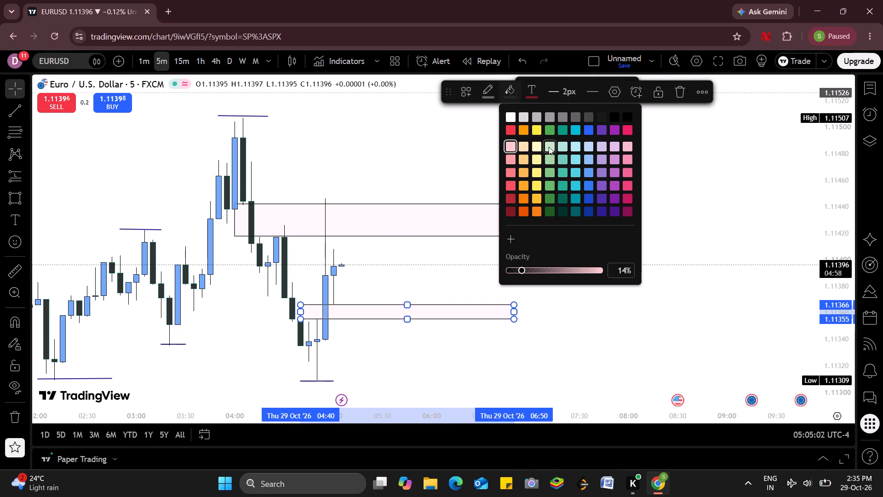
pyautogui.click(583, 266)
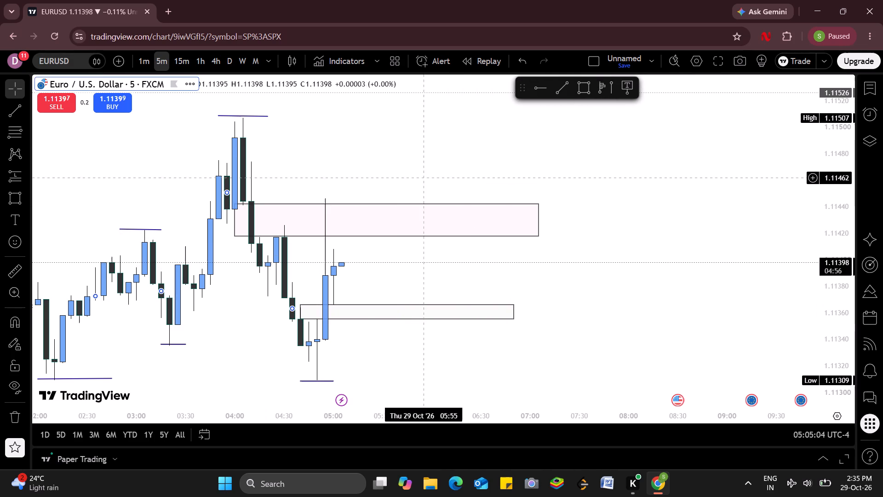
# Examine the recent price structure on the 4-hour chart and return to the 5-minute timeframe.
pyautogui.click(219, 60)
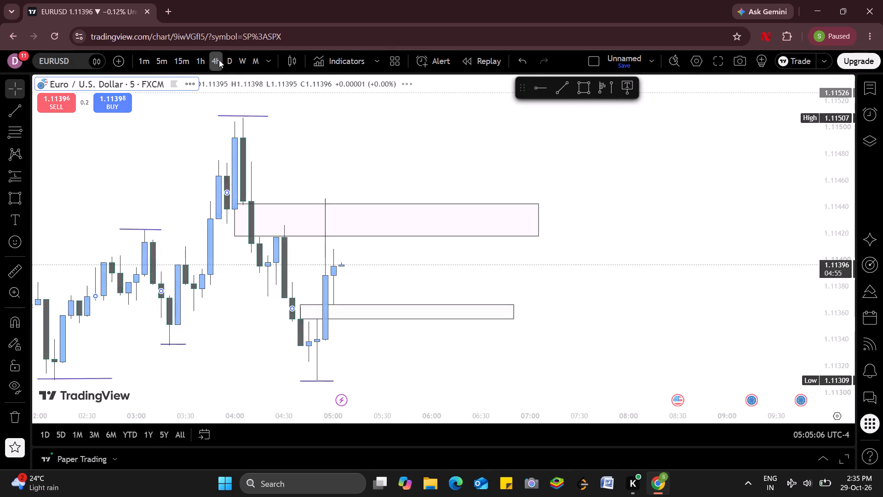
pyautogui.doubleClick(837, 172)
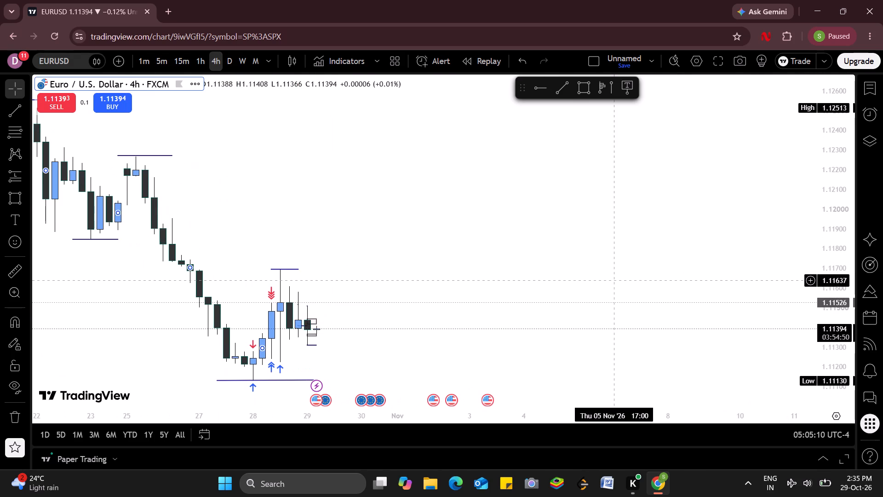
pyautogui.hscroll(1, 614, 280)
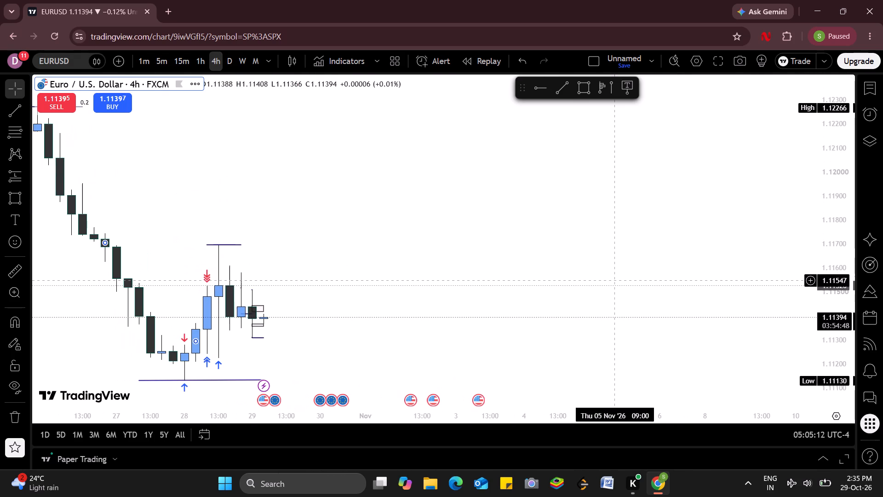
pyautogui.hscroll(1, 614, 280)
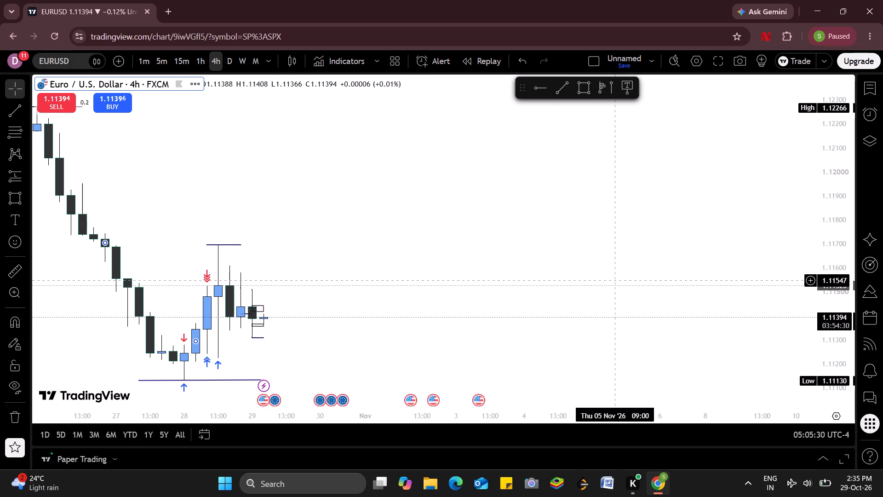
pyautogui.click(163, 64)
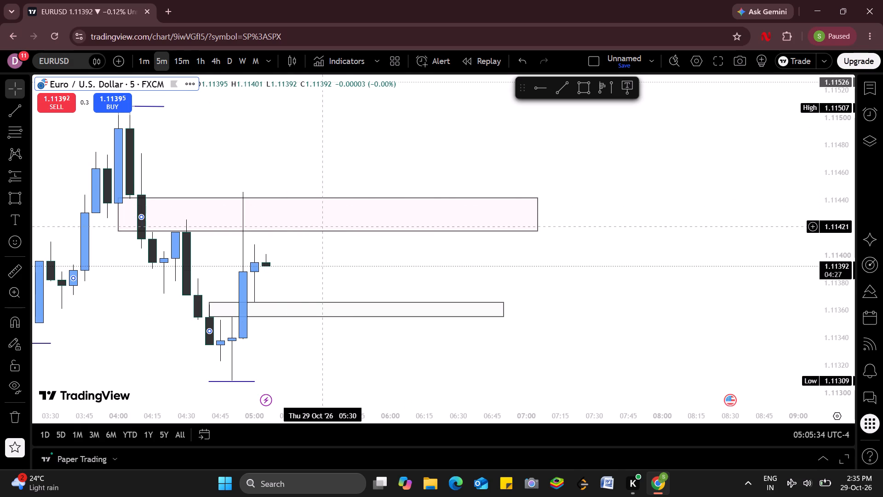
# Draw a near-horizontal trend line from the 03:20 swing low to the 04:40 candle at about 1.11338.
pyautogui.hscroll(2, 371, 220)
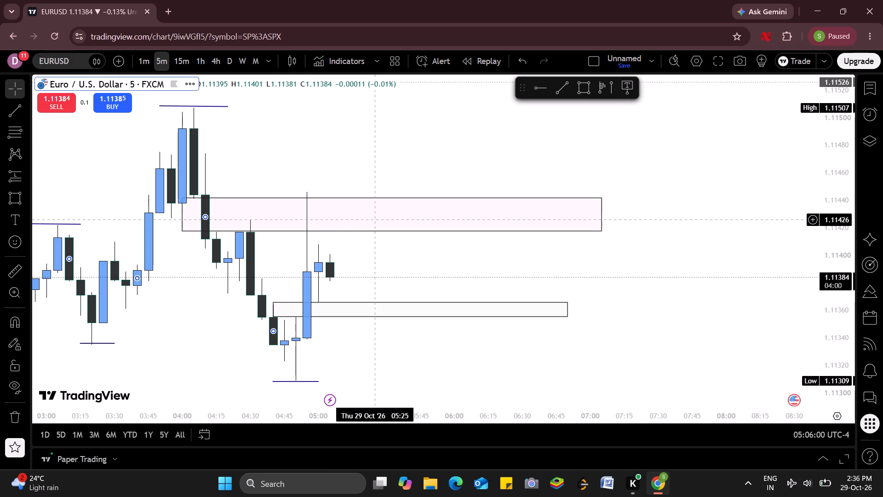
pyautogui.doubleClick(103, 341)
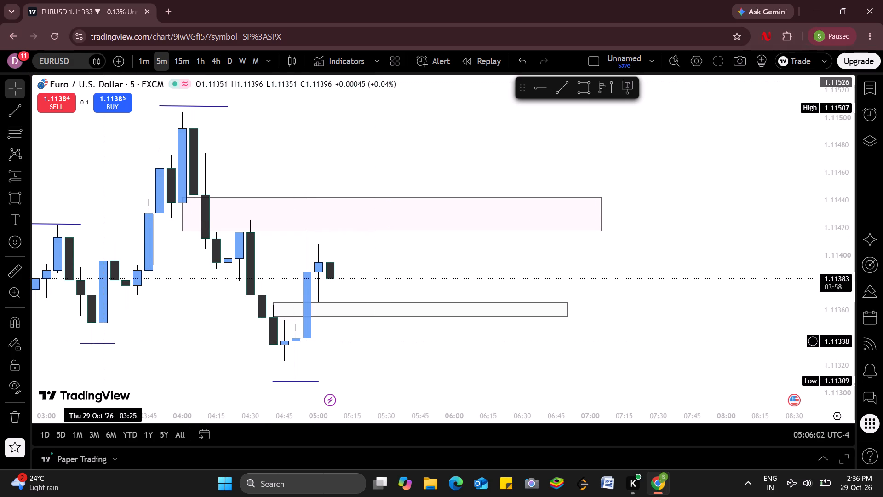
pyautogui.click(562, 89)
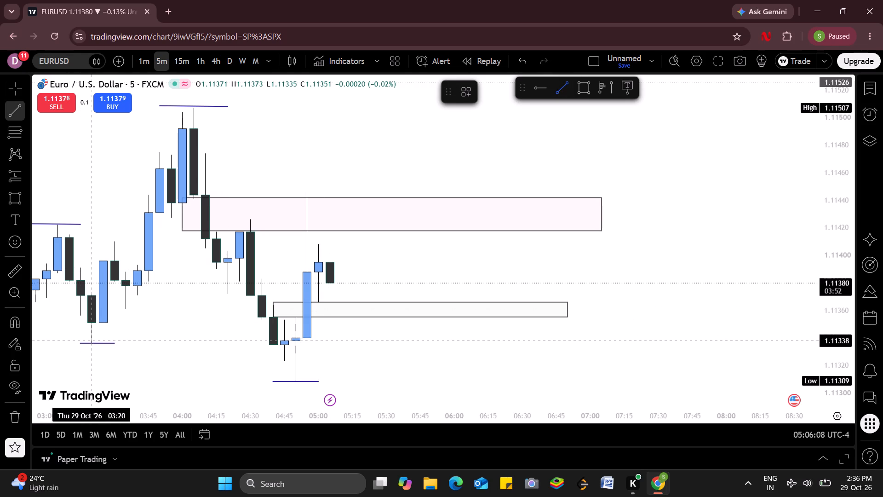
pyautogui.moveTo(91, 340); pyautogui.dragTo(270, 341)
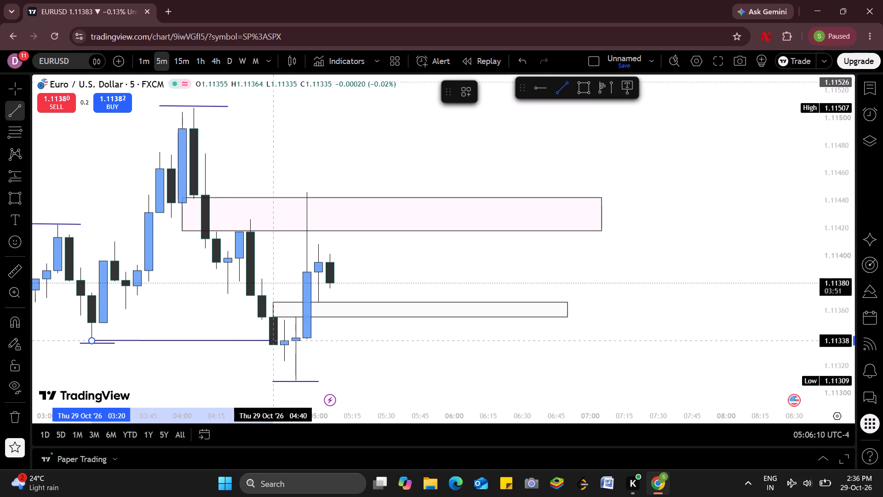
pyautogui.moveTo(270, 341); pyautogui.dragTo(270, 341)
pyautogui.click(270, 341)
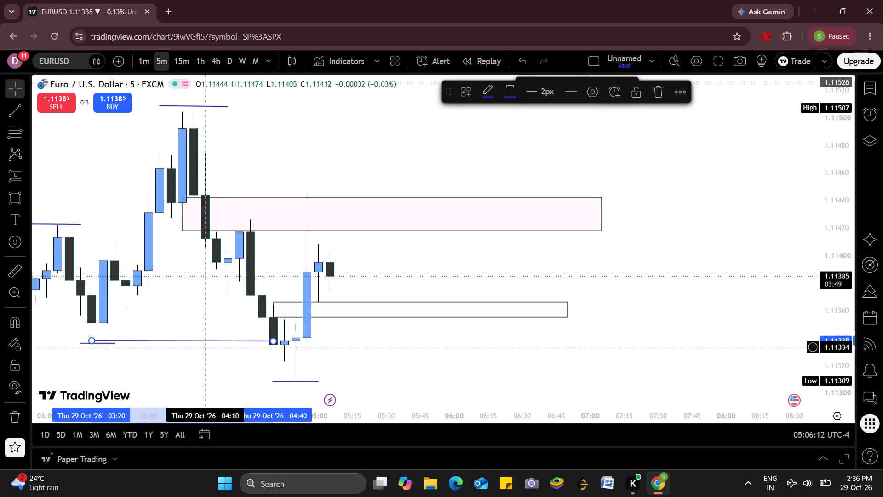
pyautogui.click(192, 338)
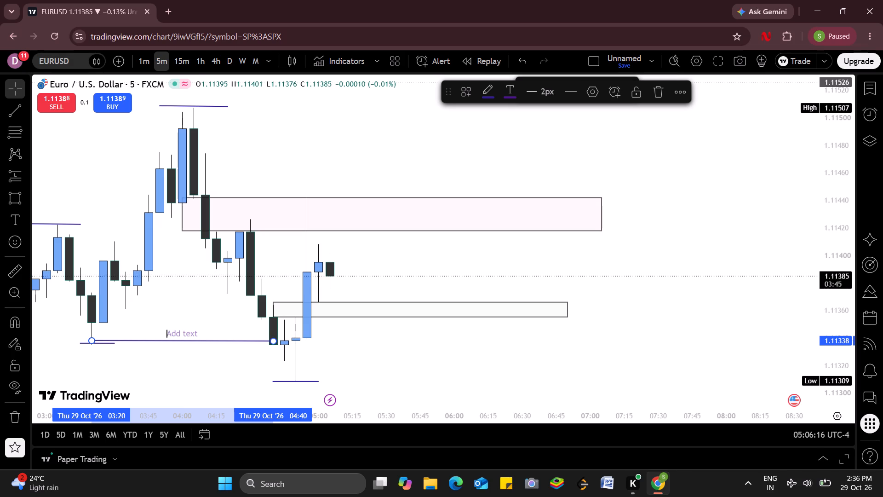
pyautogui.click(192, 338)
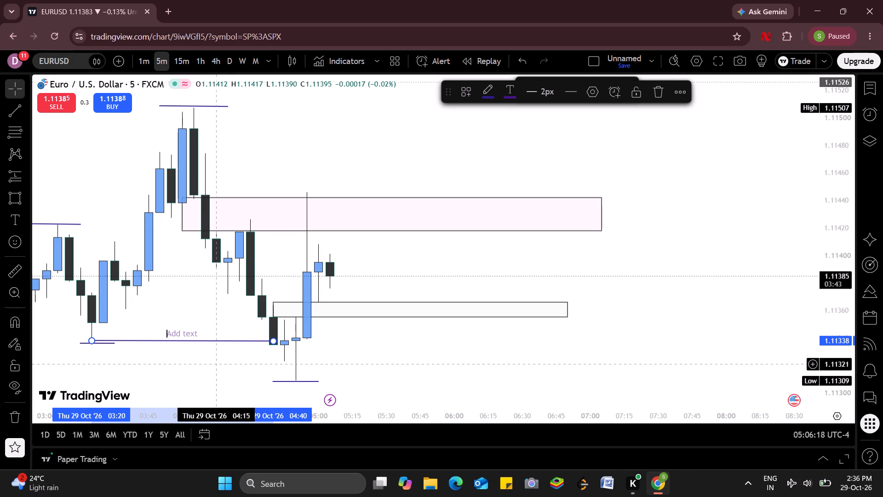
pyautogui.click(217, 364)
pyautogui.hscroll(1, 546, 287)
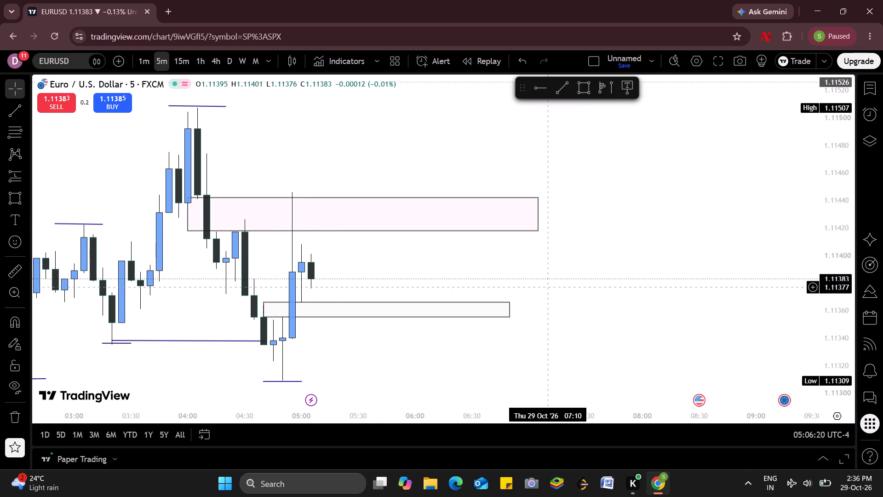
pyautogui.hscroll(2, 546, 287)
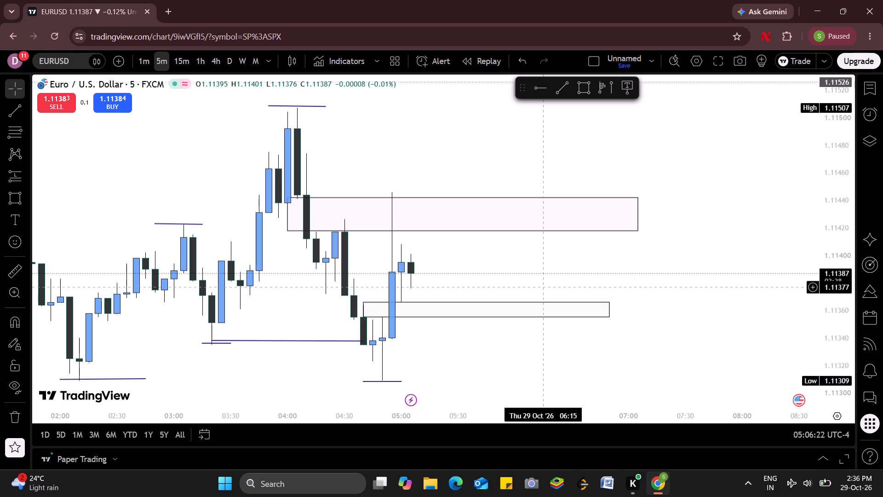
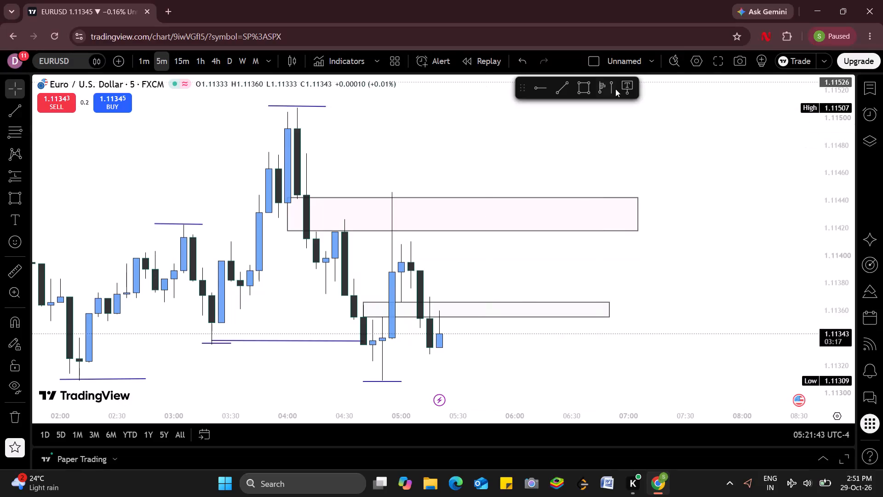
# Draw a thin rectangle zone from the 05:00 candle to about 07:20, between about 1.11376 and 1.11370.
pyautogui.click(585, 88)
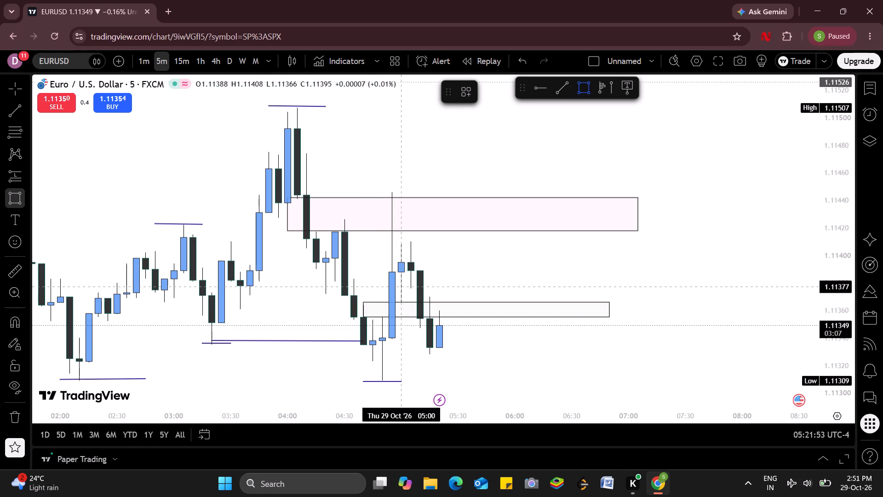
pyautogui.moveTo(406, 288); pyautogui.dragTo(423, 284)
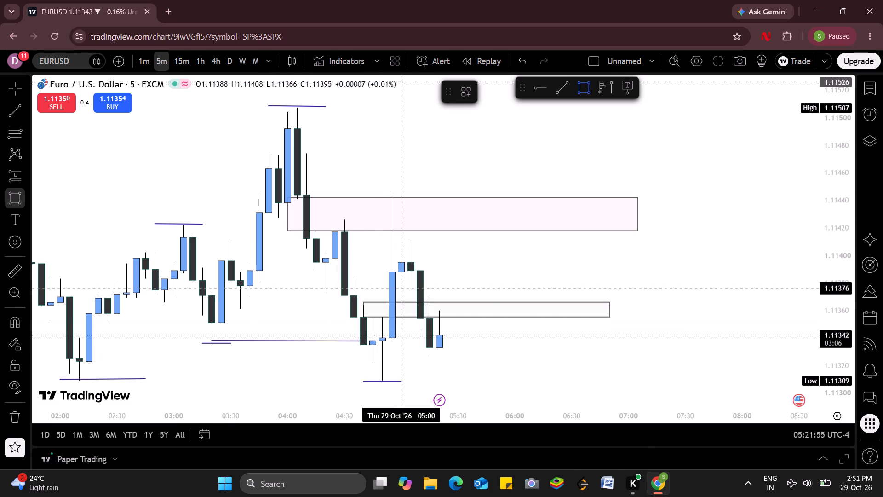
pyautogui.moveTo(423, 284); pyautogui.dragTo(599, 297)
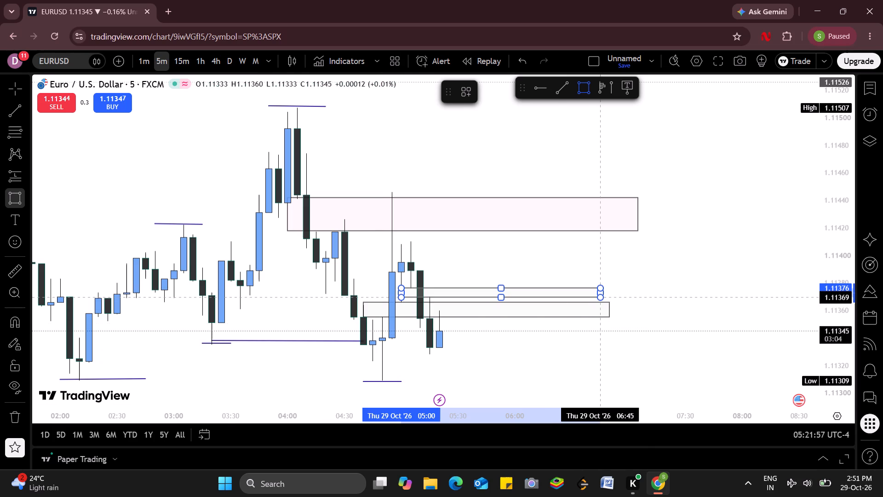
pyautogui.moveTo(599, 297); pyautogui.dragTo(671, 296)
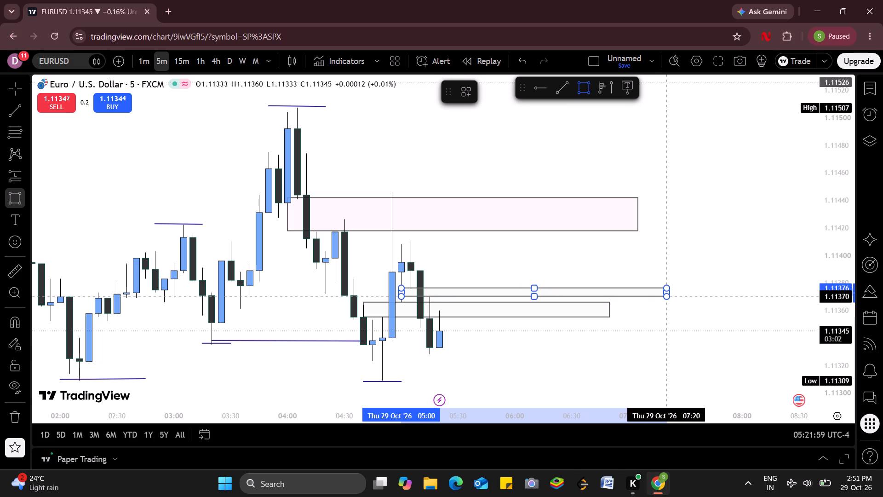
pyautogui.moveTo(671, 296); pyautogui.dragTo(671, 296)
pyautogui.click(671, 296)
pyautogui.click(705, 323)
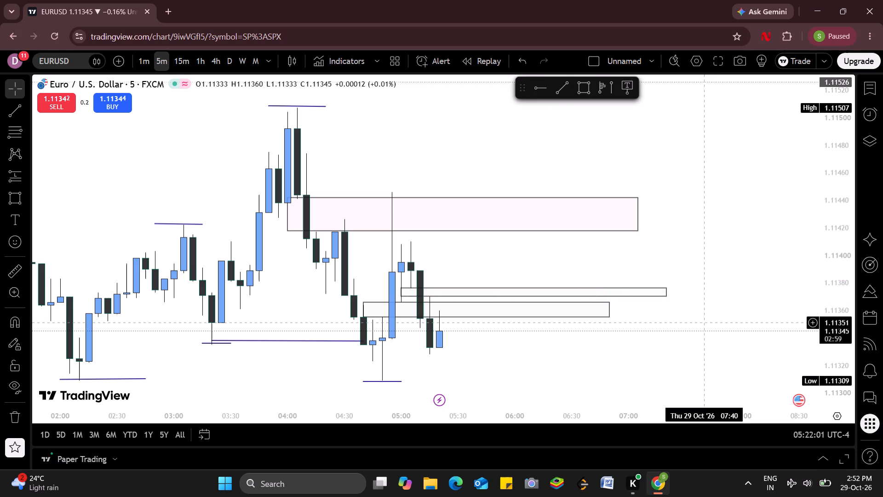
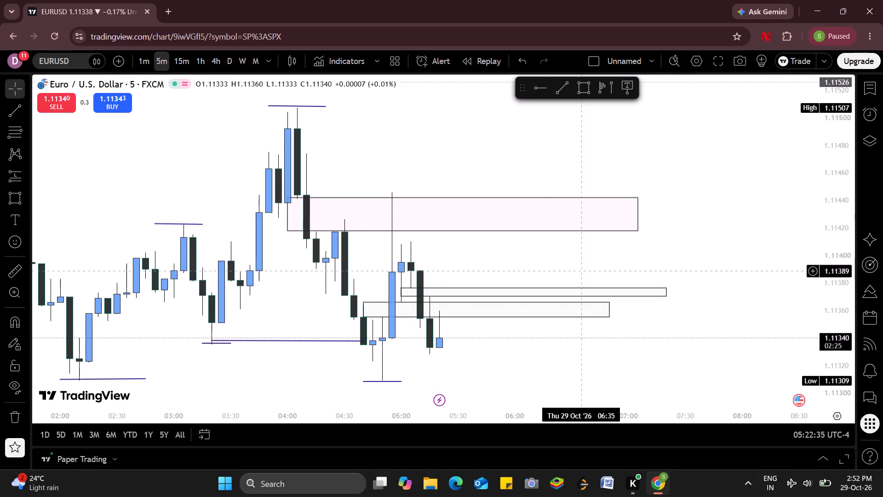
# Delete the thin rectangle zone that starts at the 05:00 candle, between about 1.11376 and 1.11370.
pyautogui.click(544, 290)
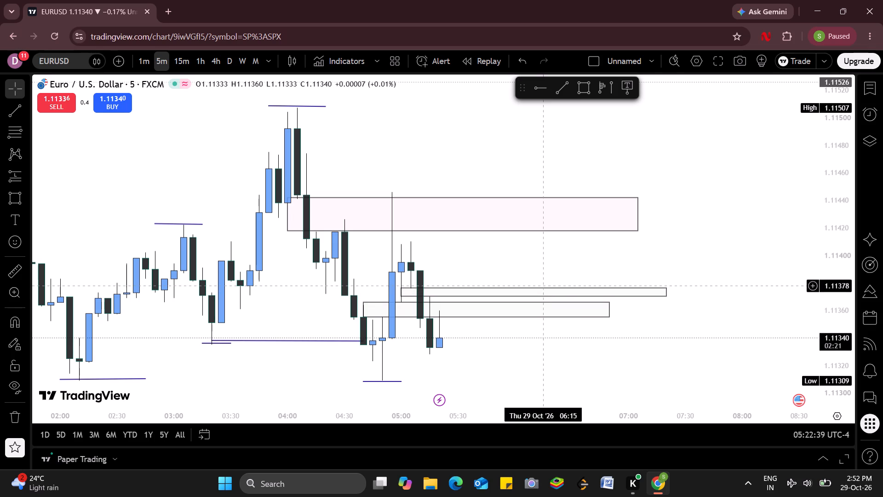
pyautogui.click(541, 290)
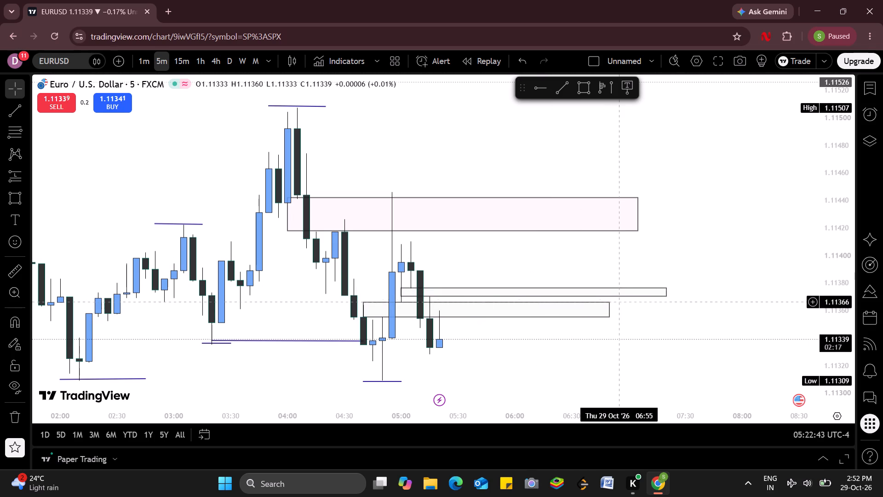
pyautogui.click(620, 288)
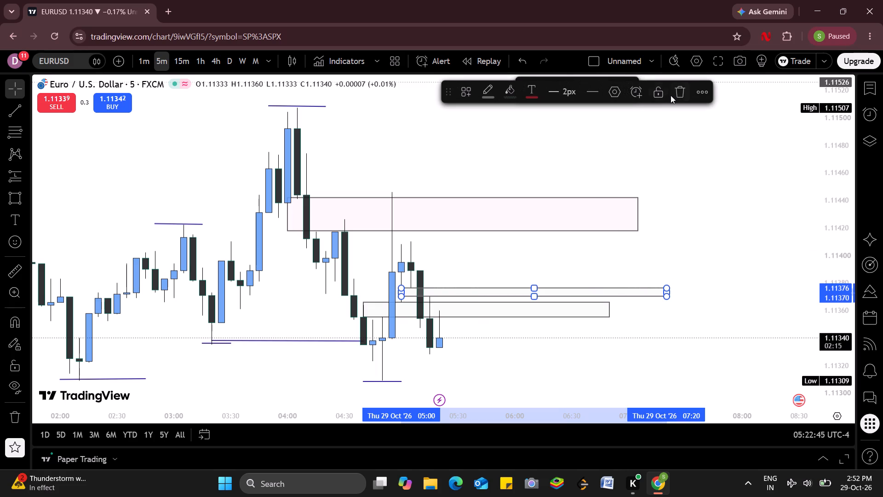
pyautogui.click(672, 95)
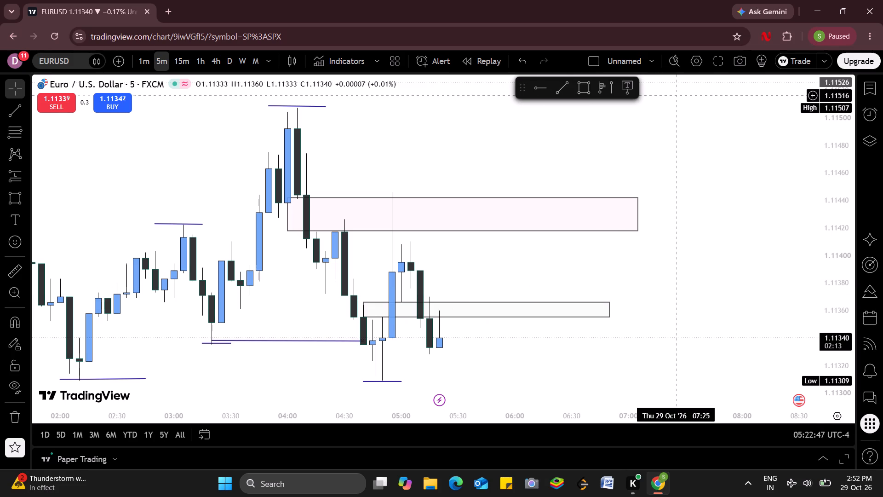
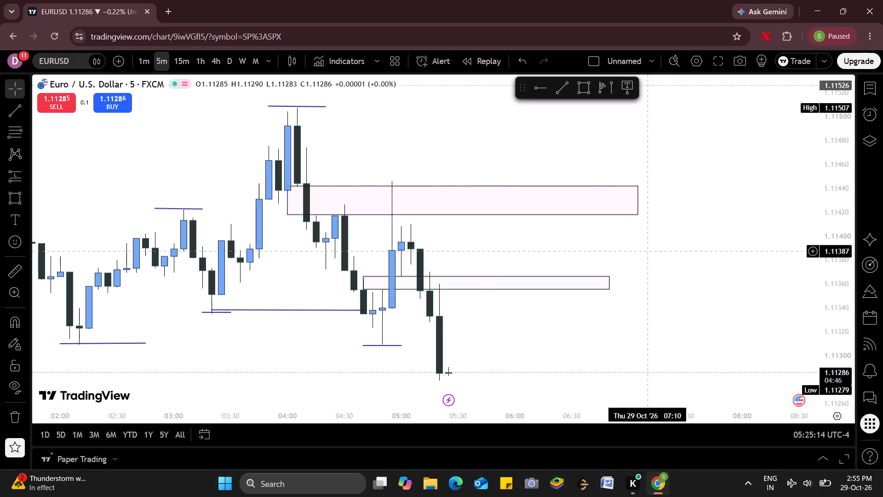
# Draw a rectangle zone from the 05:10 candle to about 07:30, between about 1.11327 and 1.11291.
pyautogui.moveTo(643, 251); pyautogui.dragTo(845, 131)
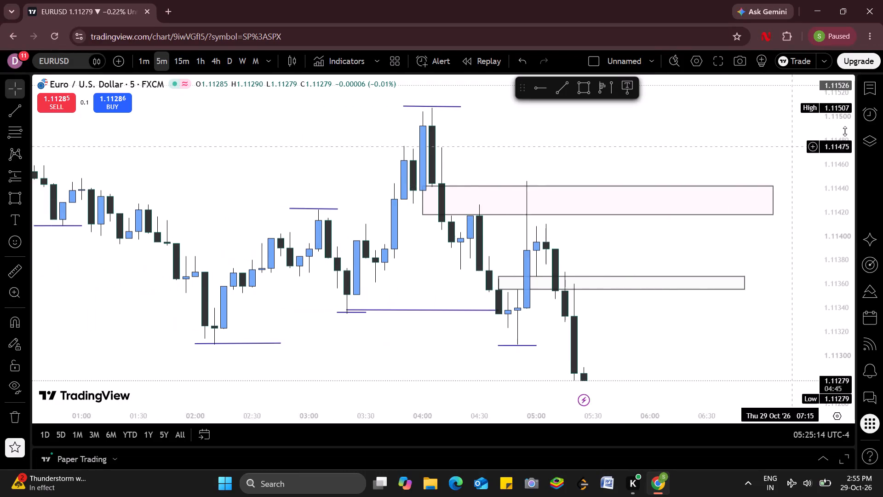
pyautogui.moveTo(845, 131); pyautogui.dragTo(757, 113)
pyautogui.scroll(1, 673, 282)
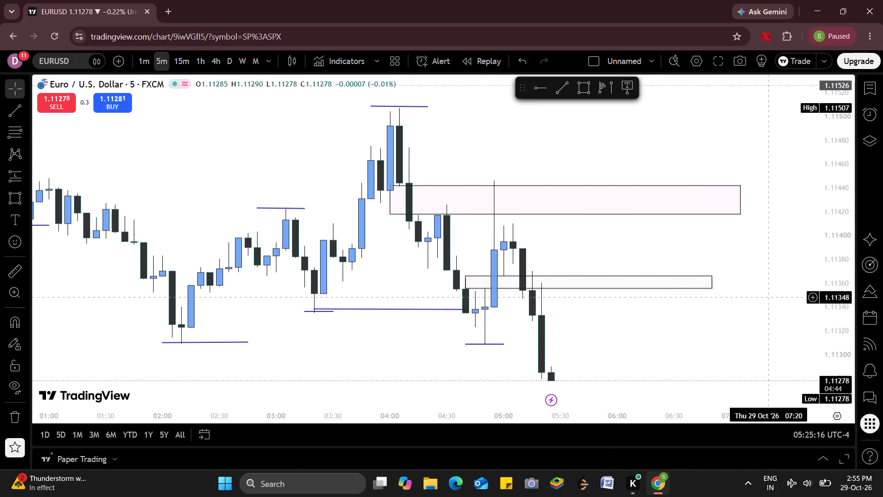
pyautogui.moveTo(842, 243); pyautogui.dragTo(847, 308)
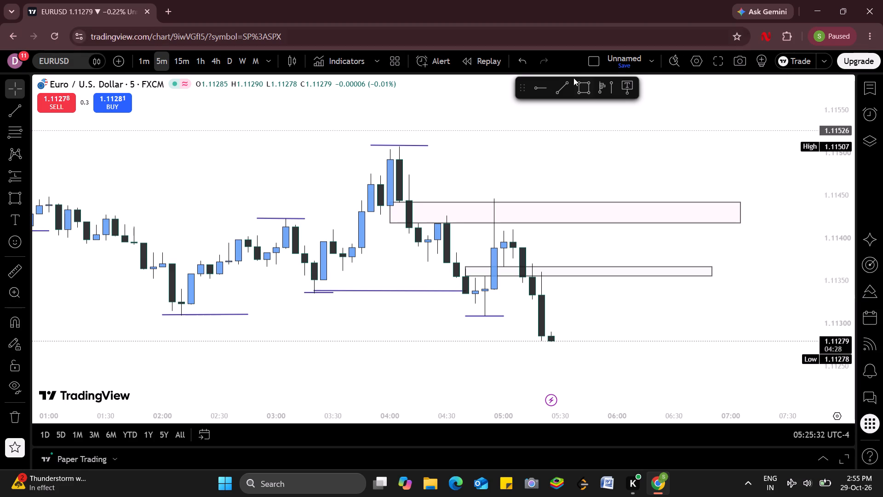
pyautogui.click(587, 98)
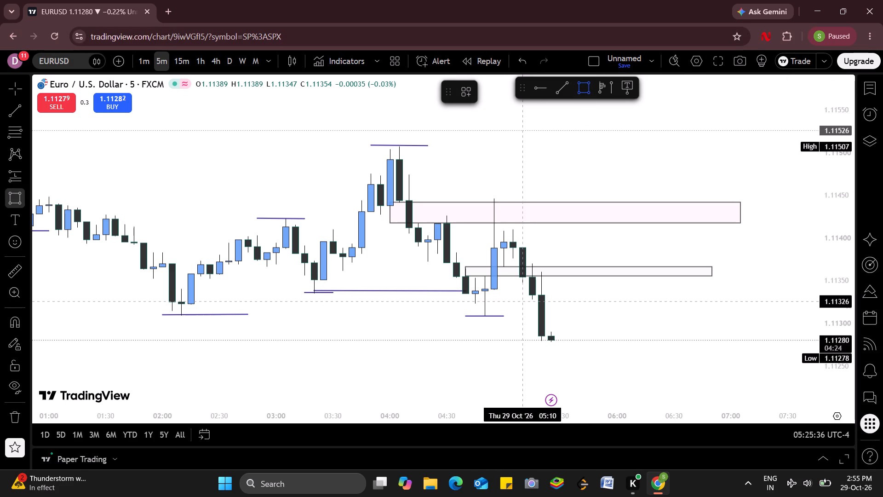
pyautogui.moveTo(519, 300); pyautogui.dragTo(769, 341)
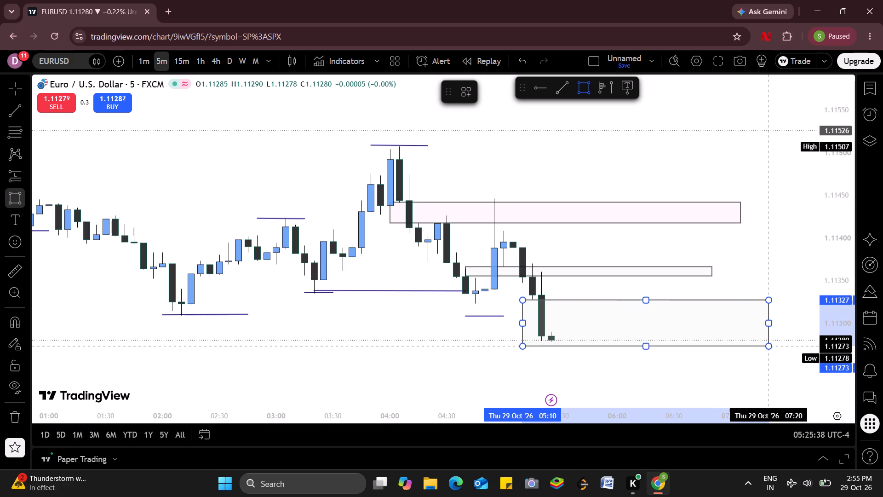
pyautogui.moveTo(769, 341); pyautogui.dragTo(787, 330)
pyautogui.click(787, 330)
pyautogui.click(771, 355)
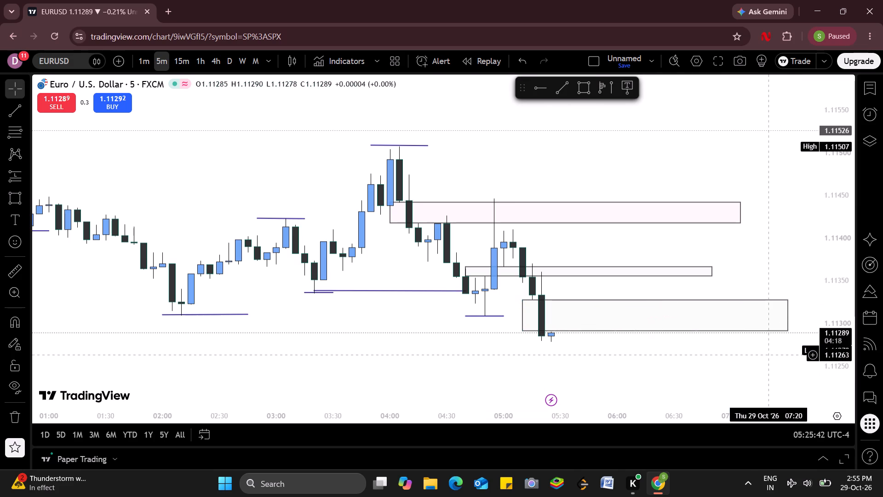
# Change the fill colour of the rectangle zone starting at the 05:10 candle to the lightest orange shade.
pyautogui.click(632, 301)
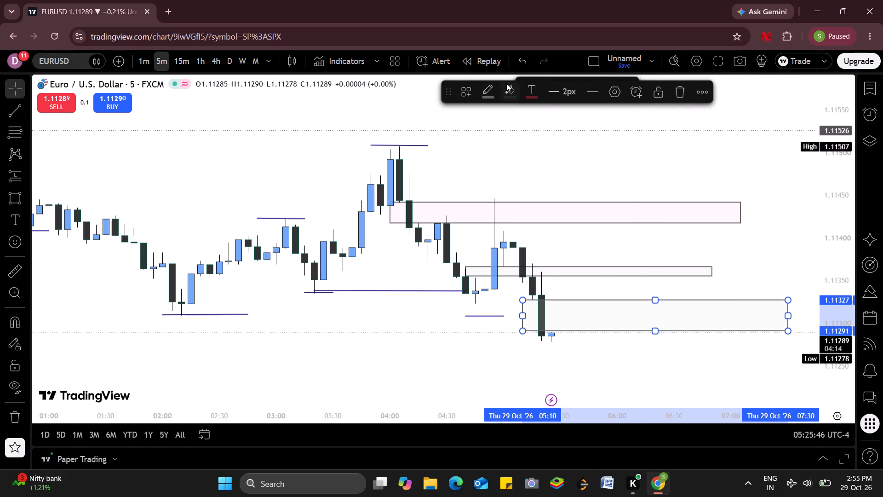
pyautogui.click(506, 83)
pyautogui.click(525, 147)
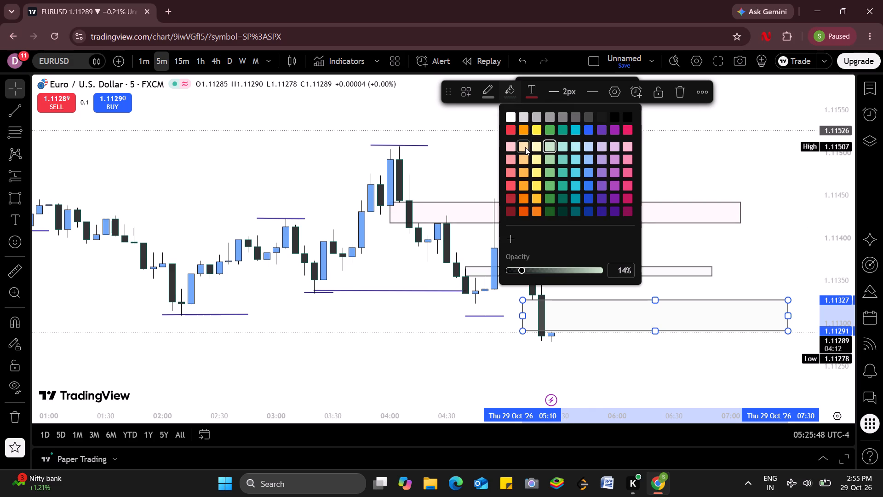
pyautogui.click(441, 356)
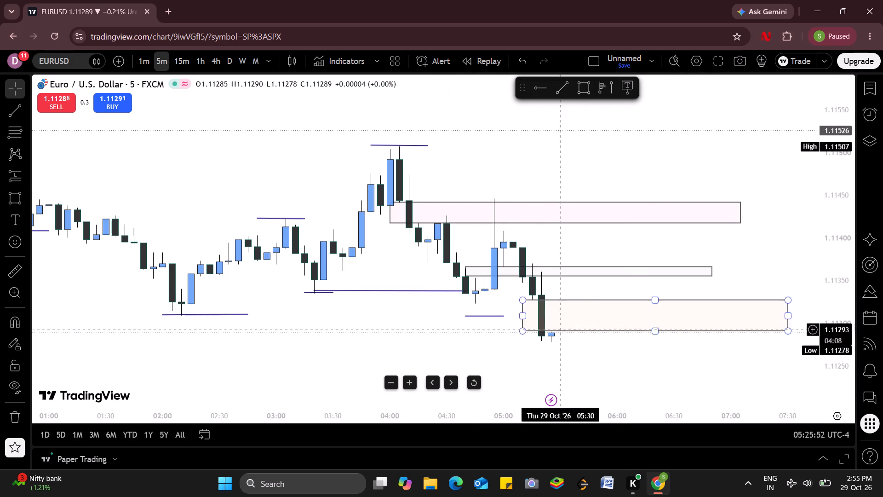
# Delete the thin rectangle zone that starts at the 04:40 candle, between about 1.11366 and 1.11355.
pyautogui.click(587, 267)
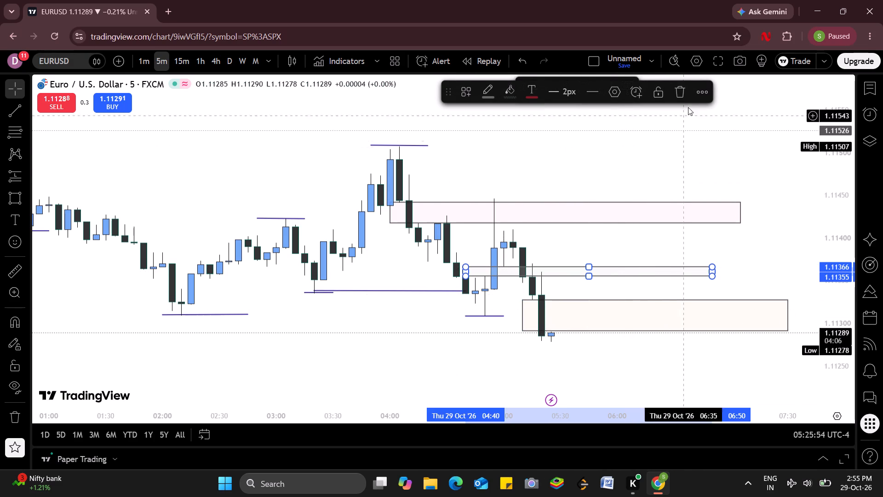
pyautogui.click(679, 95)
pyautogui.hscroll(-4, 637, 150)
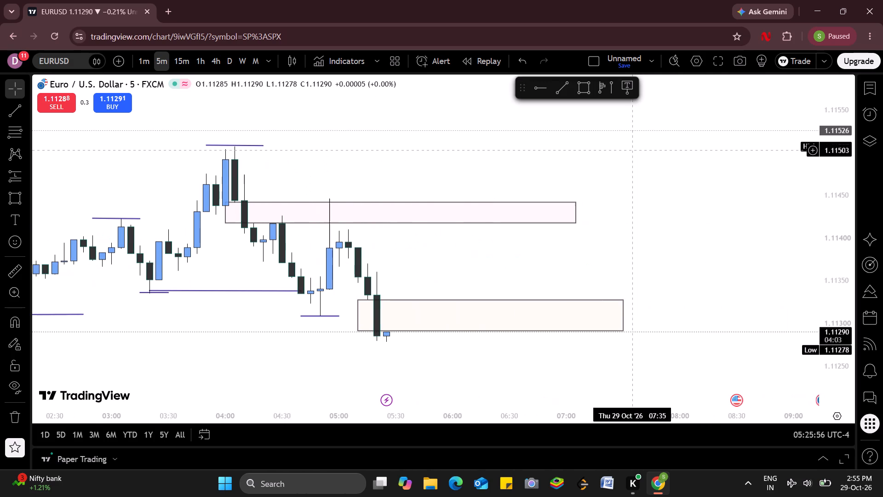
pyautogui.click(637, 150)
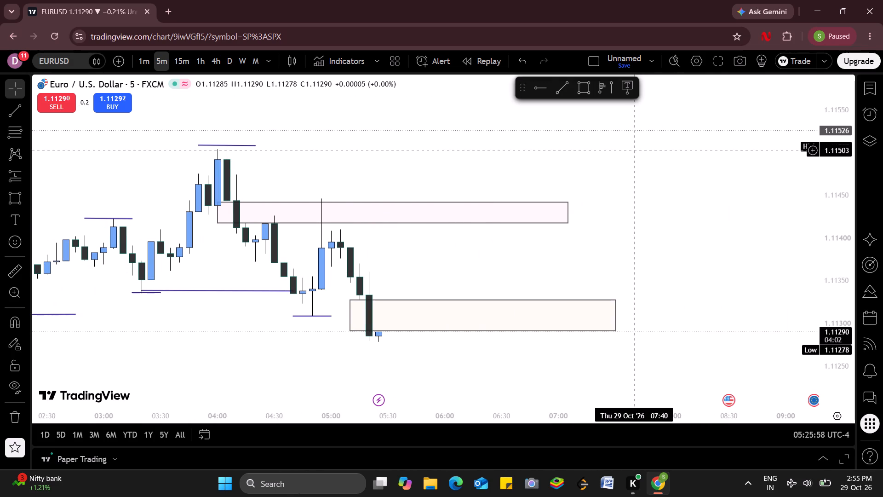
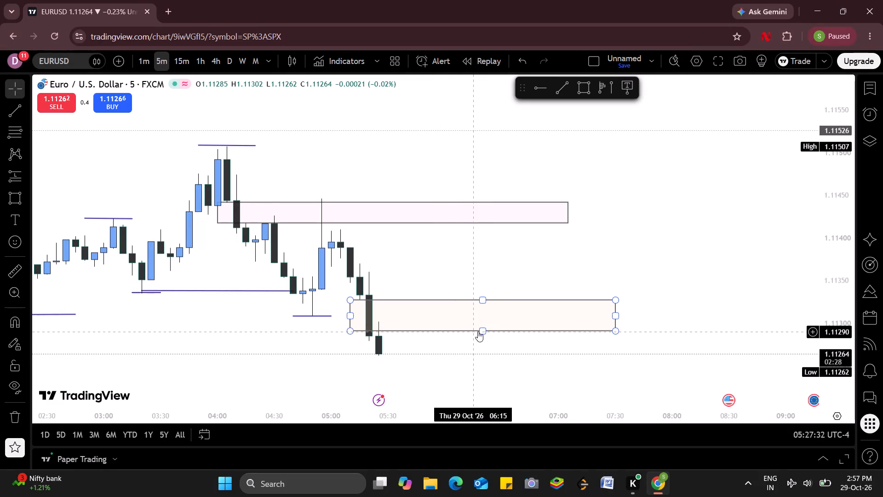
# Raise the lower edge of the rectangle zone starting at the 05:10 candle to about 1.11302 and deselect it.
pyautogui.moveTo(487, 332); pyautogui.dragTo(486, 323)
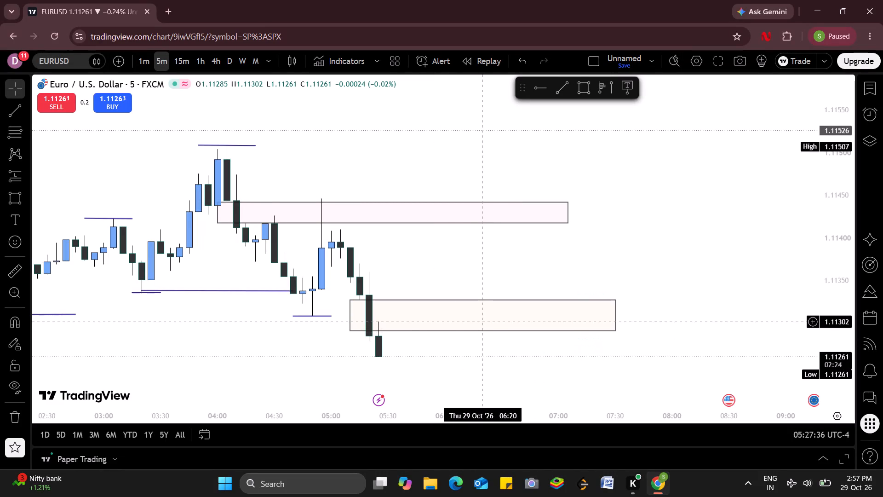
pyautogui.moveTo(483, 333); pyautogui.dragTo(483, 321)
pyautogui.click(483, 321)
pyautogui.click(483, 348)
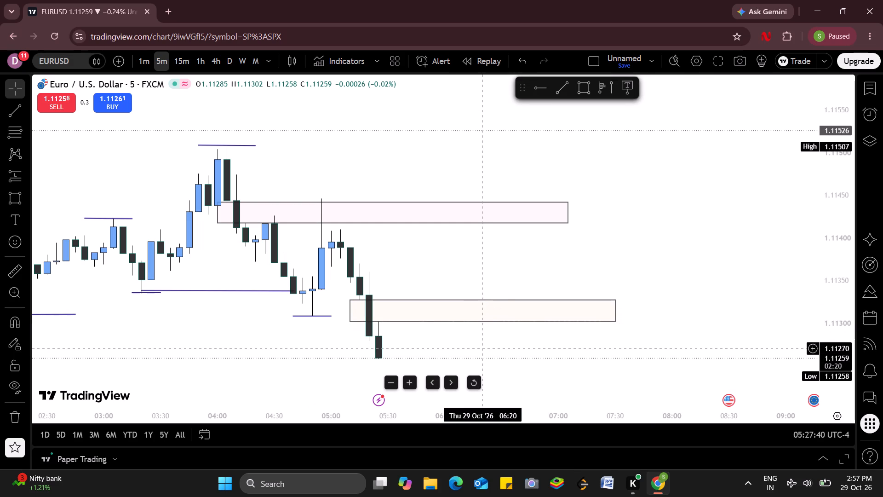
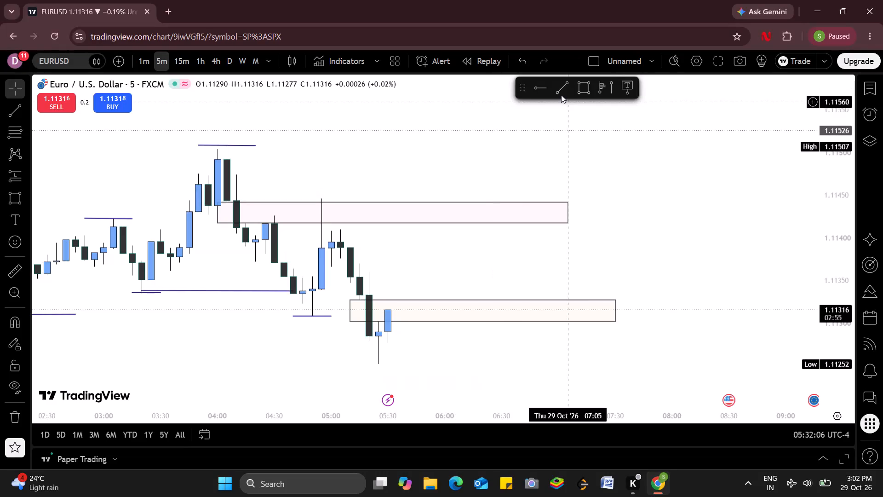
# Draw a short, nearly level trend line from 05:15 to 05:40 just beneath the 05:25 candle's low, at about 1.11247.
pyautogui.click(560, 94)
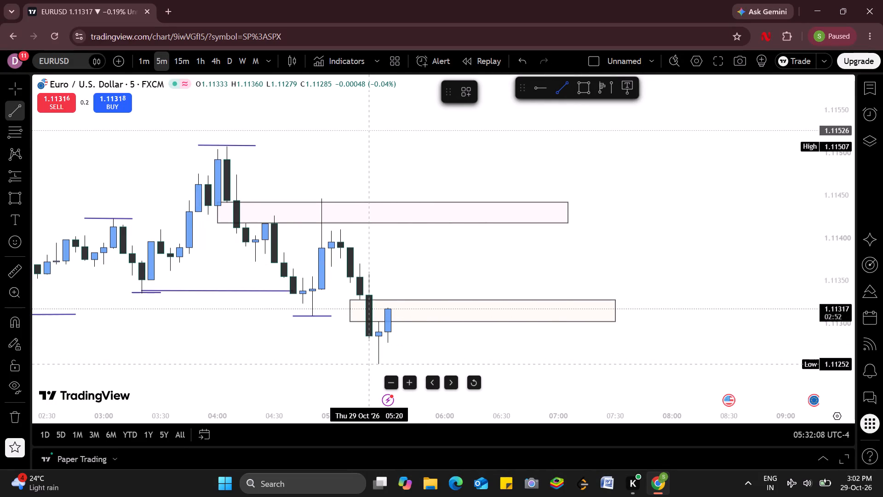
pyautogui.moveTo(361, 369); pyautogui.dragTo(409, 368)
pyautogui.click(410, 367)
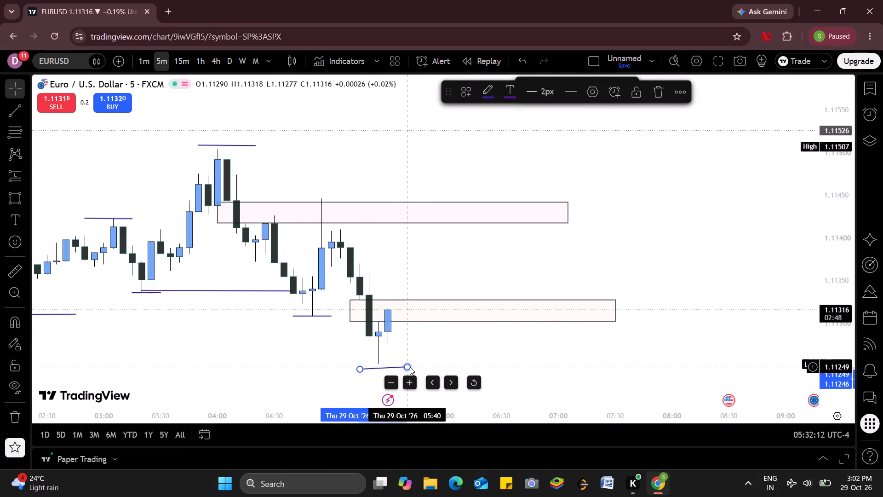
pyautogui.click(408, 370)
pyautogui.click(409, 368)
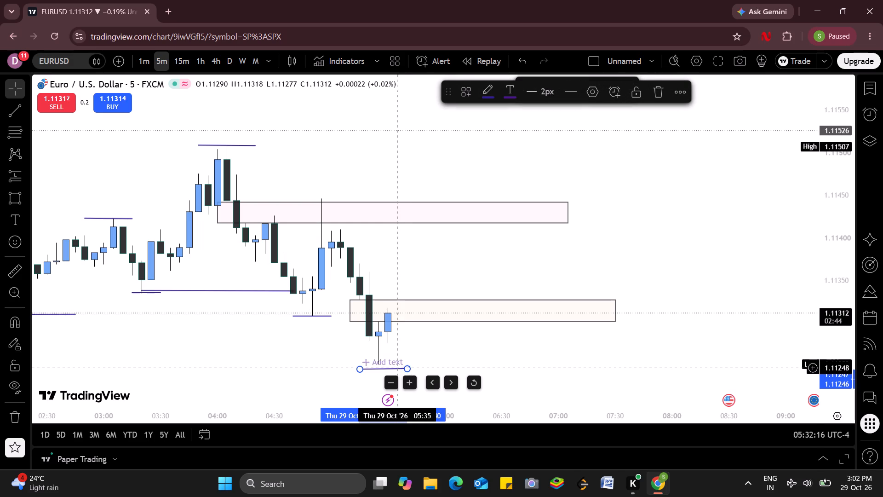
# Move the new swing-low trend line up to about 1.11252 at the 05:25 candle's wick tip, shifted one candle earlier.
pyautogui.moveTo(378, 373); pyautogui.dragTo(373, 366)
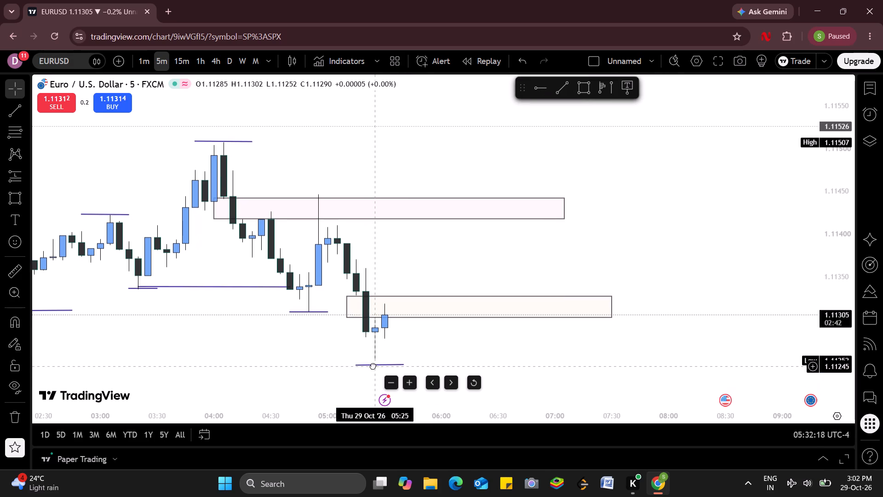
pyautogui.moveTo(373, 366); pyautogui.dragTo(368, 345)
pyautogui.moveTo(368, 345); pyautogui.dragTo(361, 338)
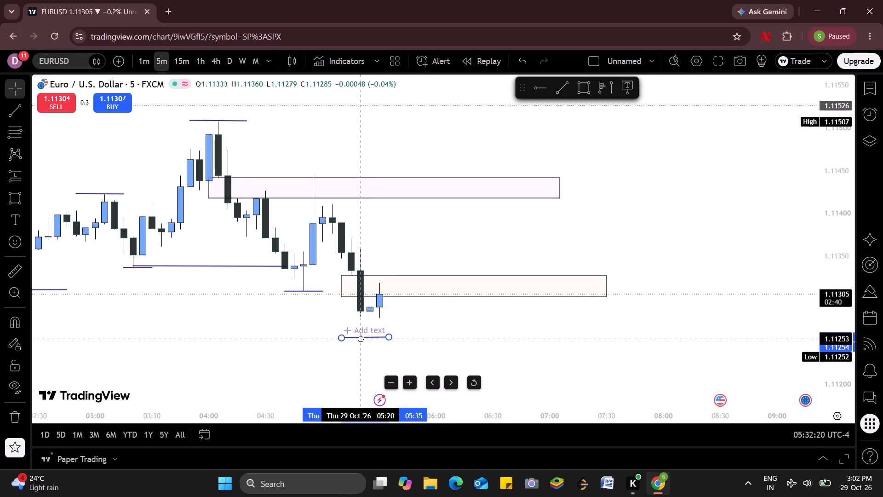
pyautogui.moveTo(361, 338); pyautogui.dragTo(364, 340)
pyautogui.click(364, 340)
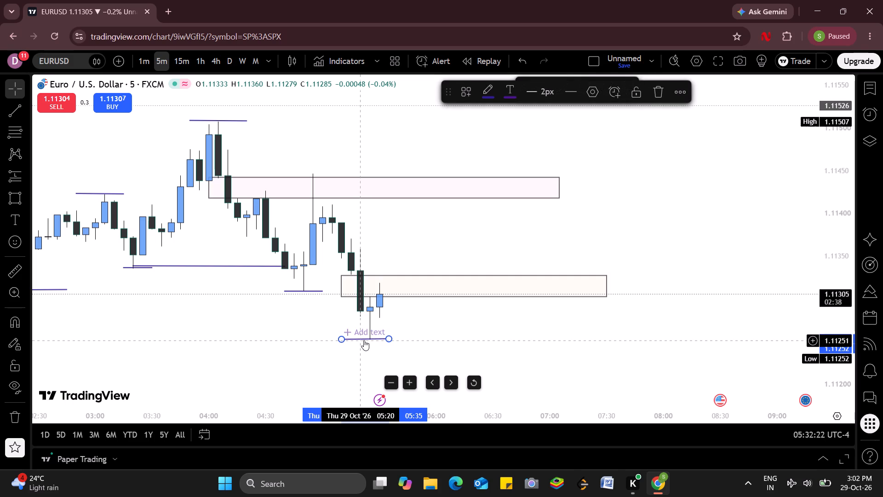
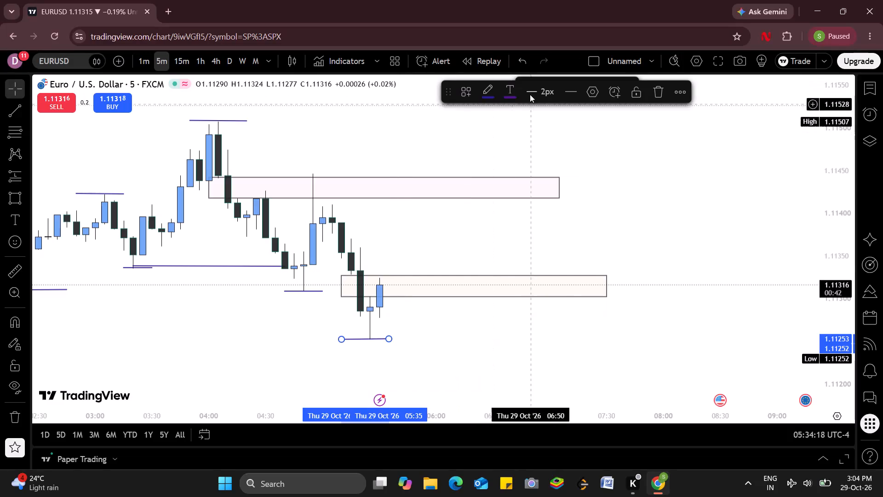
# Draw a short, nearly level trend line from 04:45 to 05:05 at the 04:55 candle's upper wick tip, at about 1.11446.
pyautogui.click(595, 153)
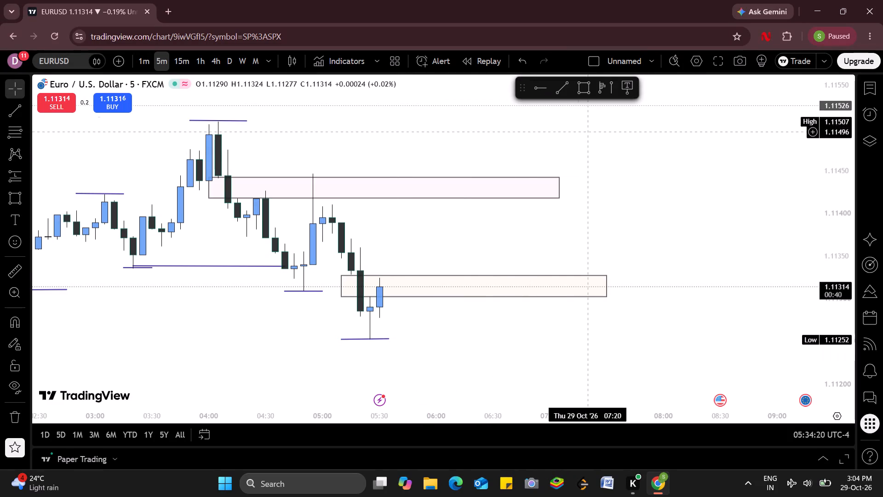
pyautogui.click(561, 82)
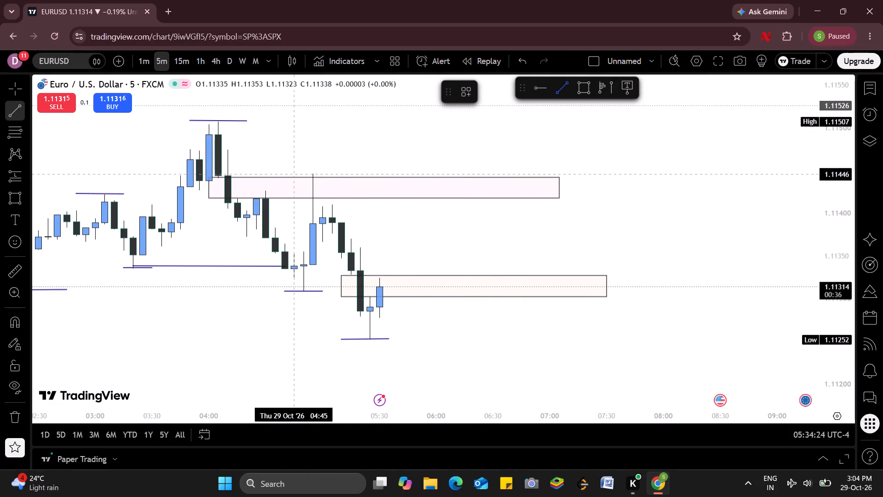
pyautogui.moveTo(297, 174); pyautogui.dragTo(327, 173)
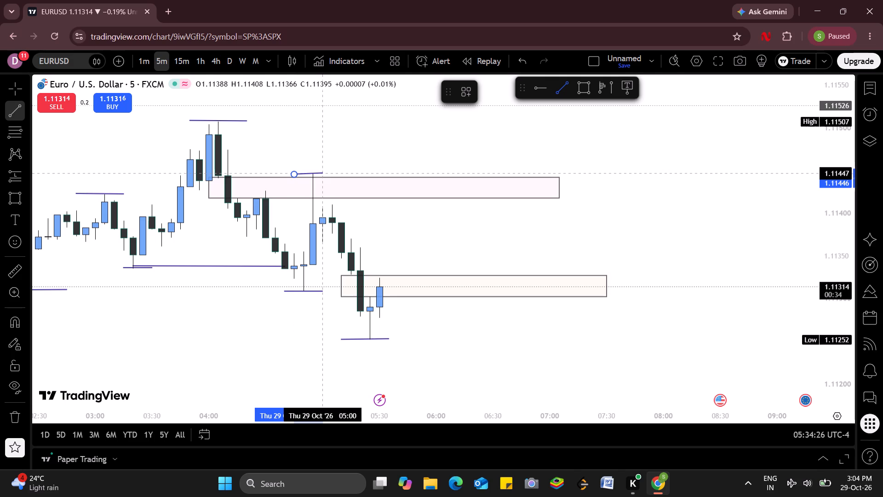
pyautogui.moveTo(327, 173); pyautogui.dragTo(327, 175)
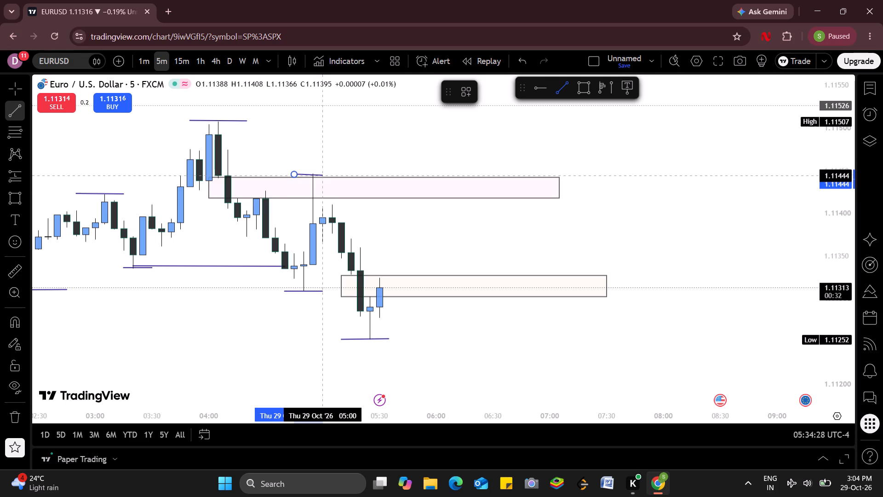
pyautogui.moveTo(327, 175); pyautogui.dragTo(328, 173)
pyautogui.click(328, 173)
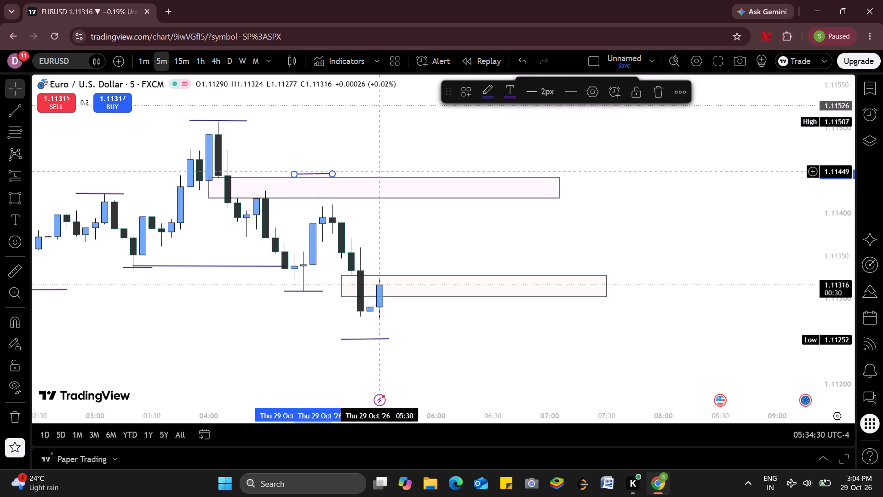
pyautogui.click(376, 171)
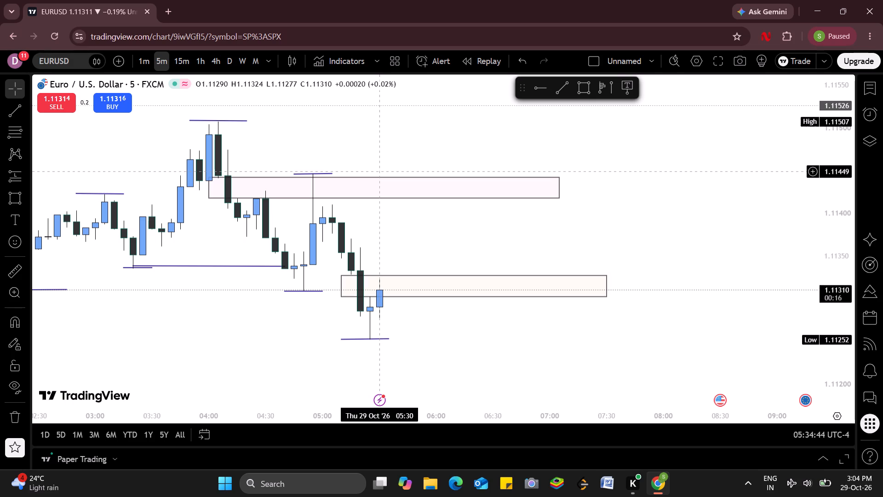
# Draw a short level trend line from 05:00 to 05:10 at the 05:05 candle's high, at about 1.11411.
pyautogui.click(556, 94)
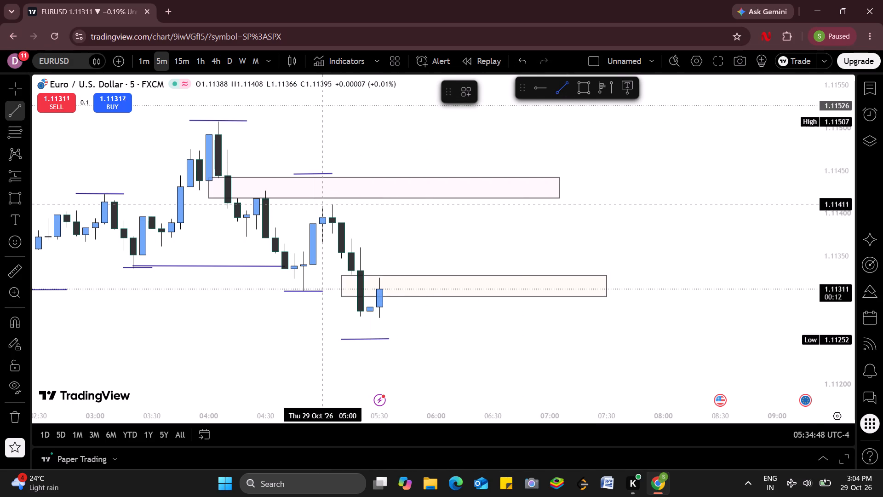
pyautogui.moveTo(322, 204); pyautogui.dragTo(346, 204)
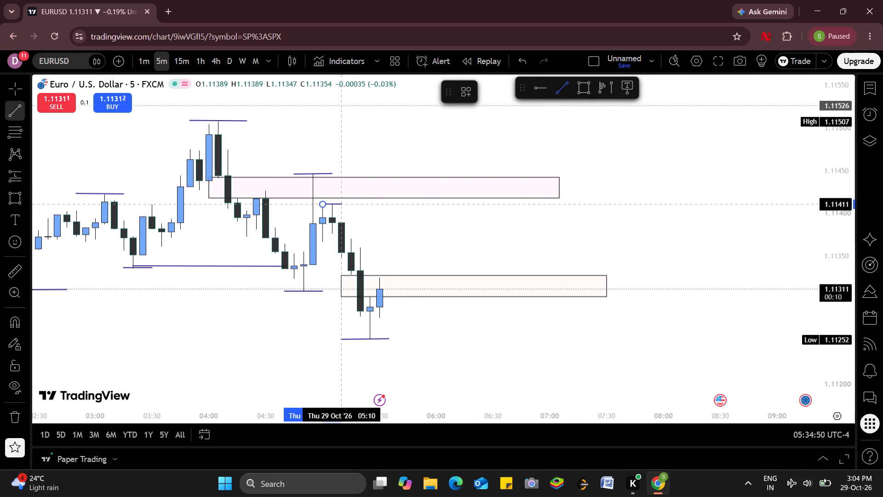
pyautogui.click(346, 204)
pyautogui.click(376, 212)
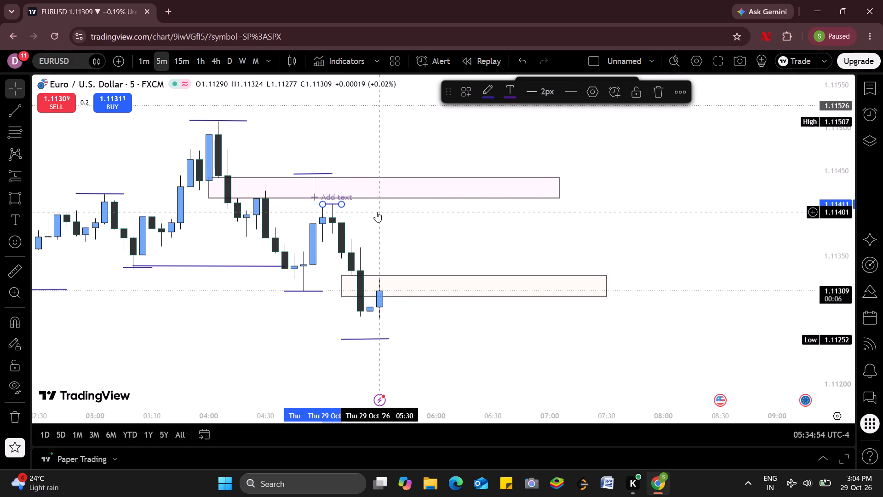
pyautogui.click(376, 212)
pyautogui.click(359, 163)
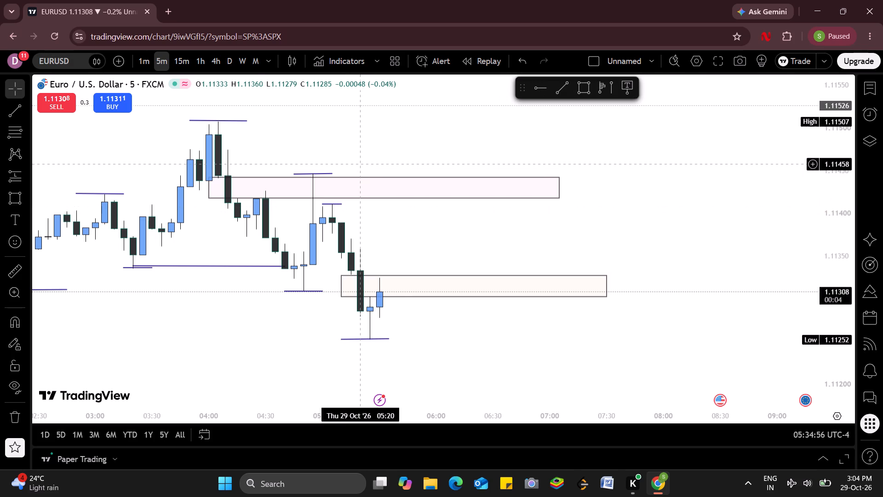
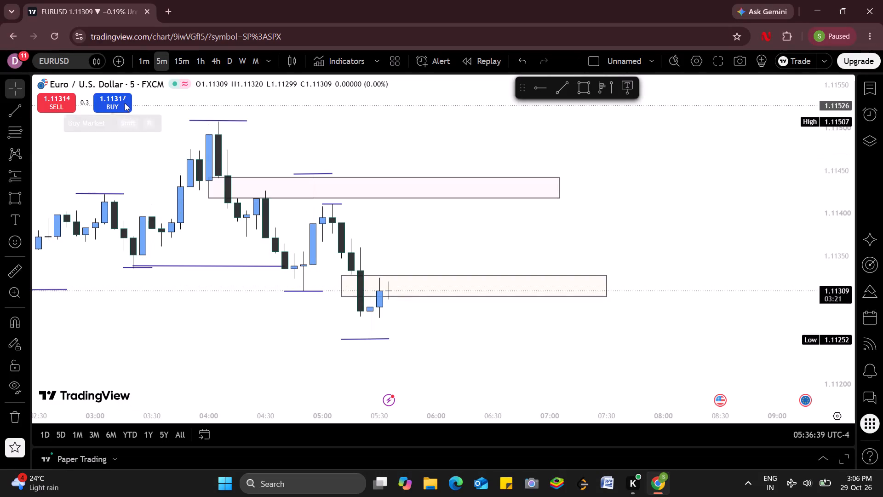
# Place a EURUSD market buy order for about 99,690 units, leaving take profit and stop loss off.
pyautogui.click(125, 103)
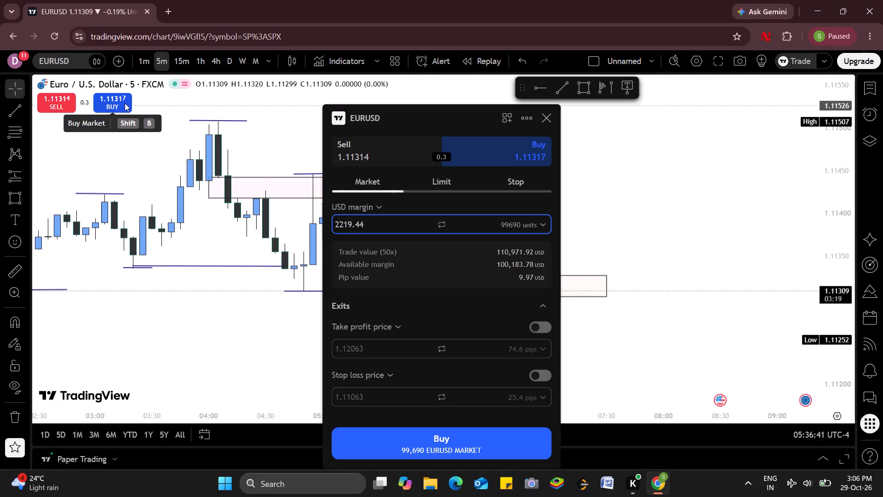
pyautogui.click(400, 451)
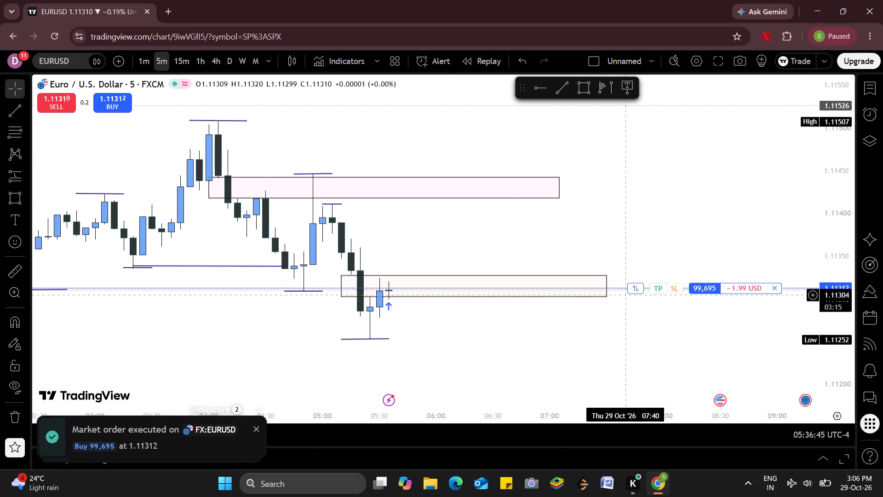
# Set the long position's take profit at 1.11412, just below the upper pink rectangle zone.
pyautogui.moveTo(659, 289); pyautogui.dragTo(645, 222)
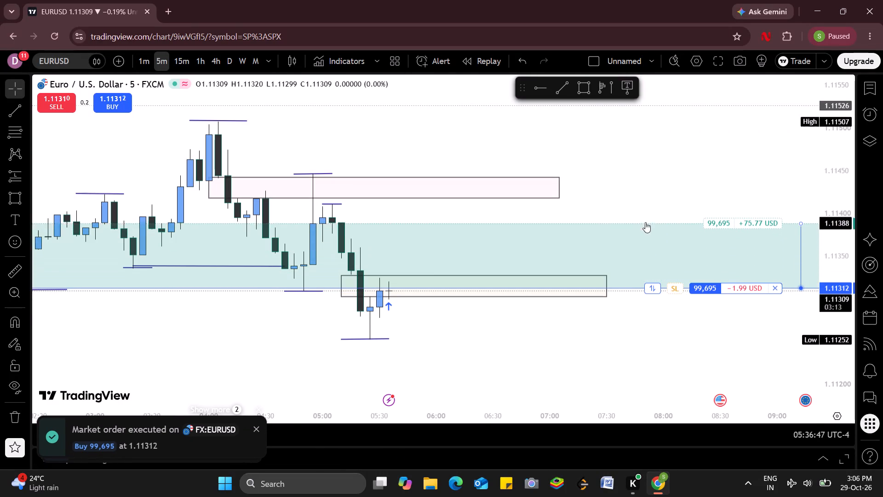
pyautogui.moveTo(645, 222); pyautogui.dragTo(643, 202)
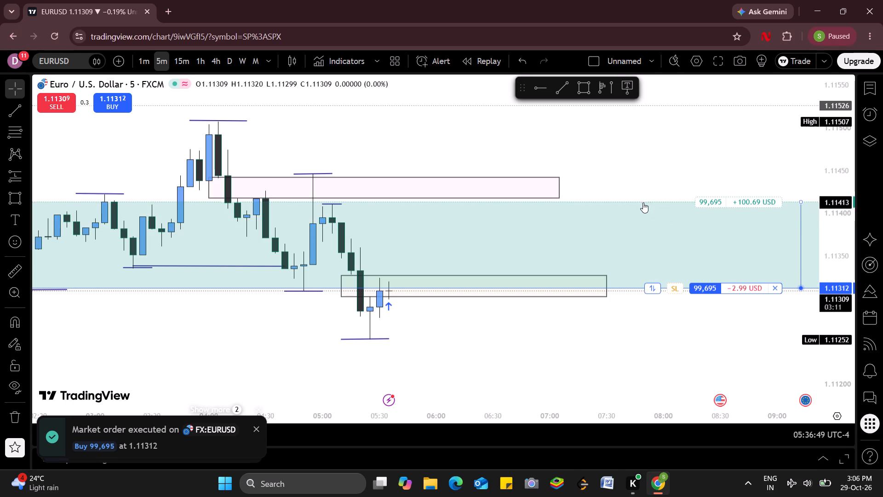
pyautogui.moveTo(643, 202); pyautogui.dragTo(643, 203)
pyautogui.click(643, 203)
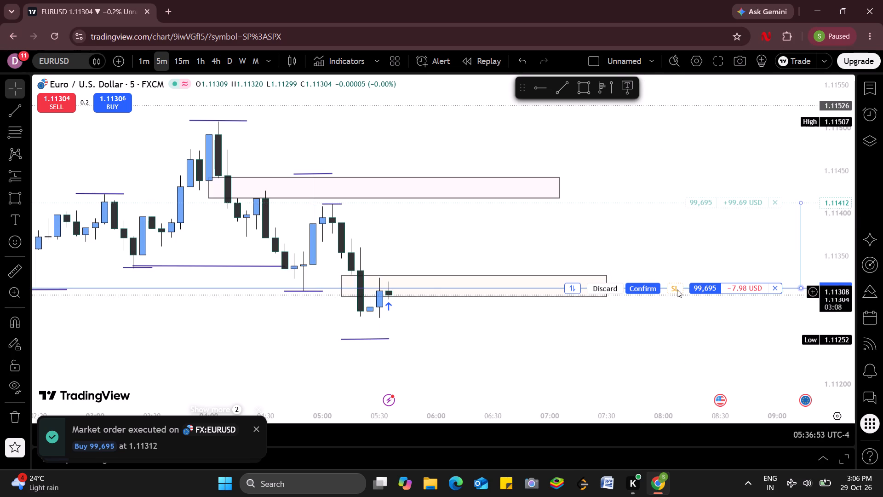
# Set the long position's stop loss at 1.11253, by the latest swing low, and apply the exit levels.
pyautogui.moveTo(671, 289); pyautogui.dragTo(679, 337)
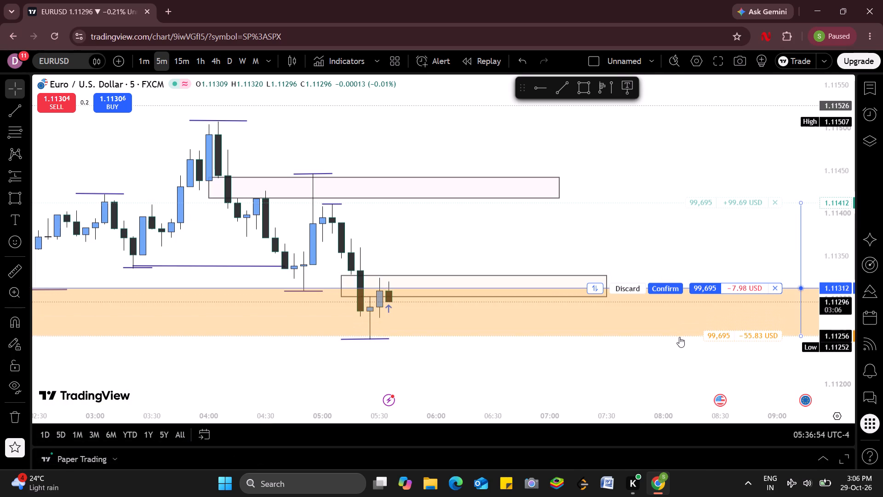
pyautogui.moveTo(679, 337); pyautogui.dragTo(681, 340)
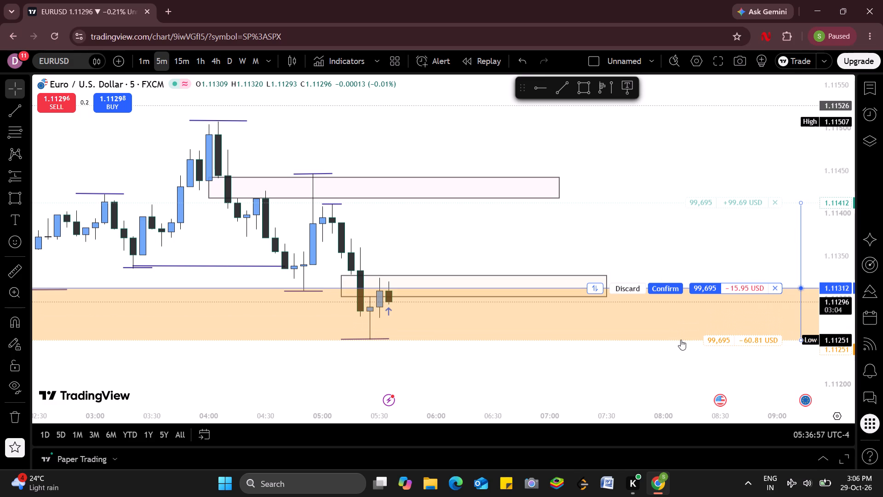
pyautogui.moveTo(681, 340); pyautogui.dragTo(679, 338)
pyautogui.click(679, 338)
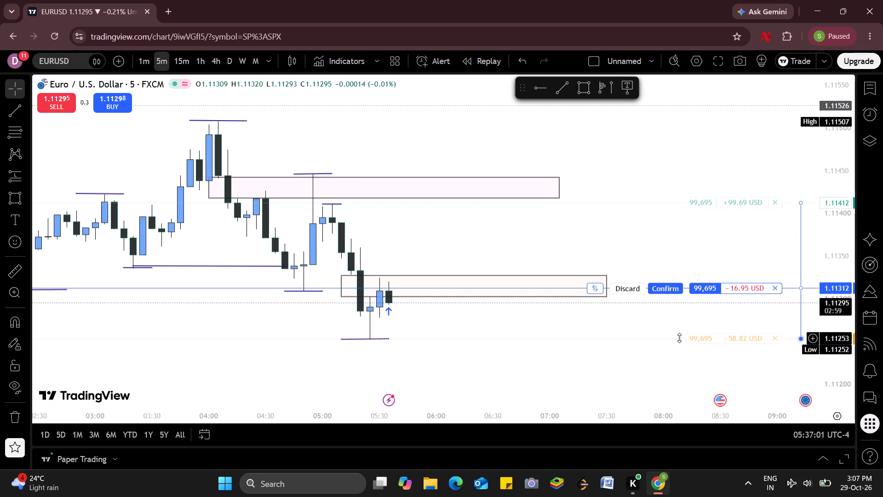
pyautogui.click(673, 292)
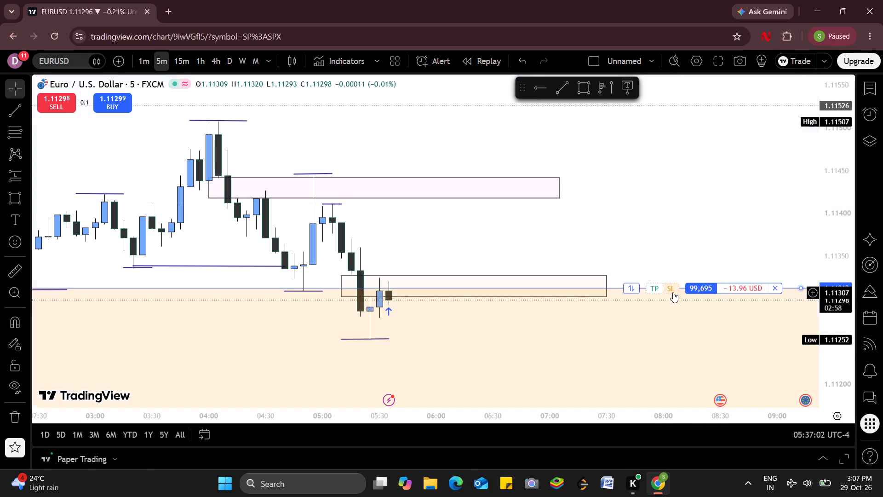